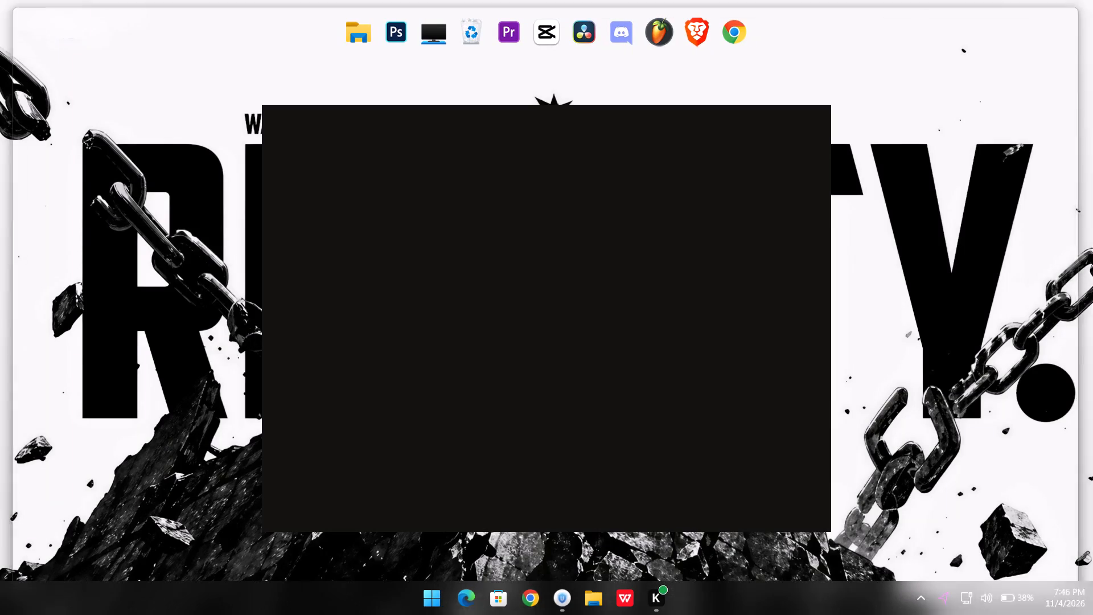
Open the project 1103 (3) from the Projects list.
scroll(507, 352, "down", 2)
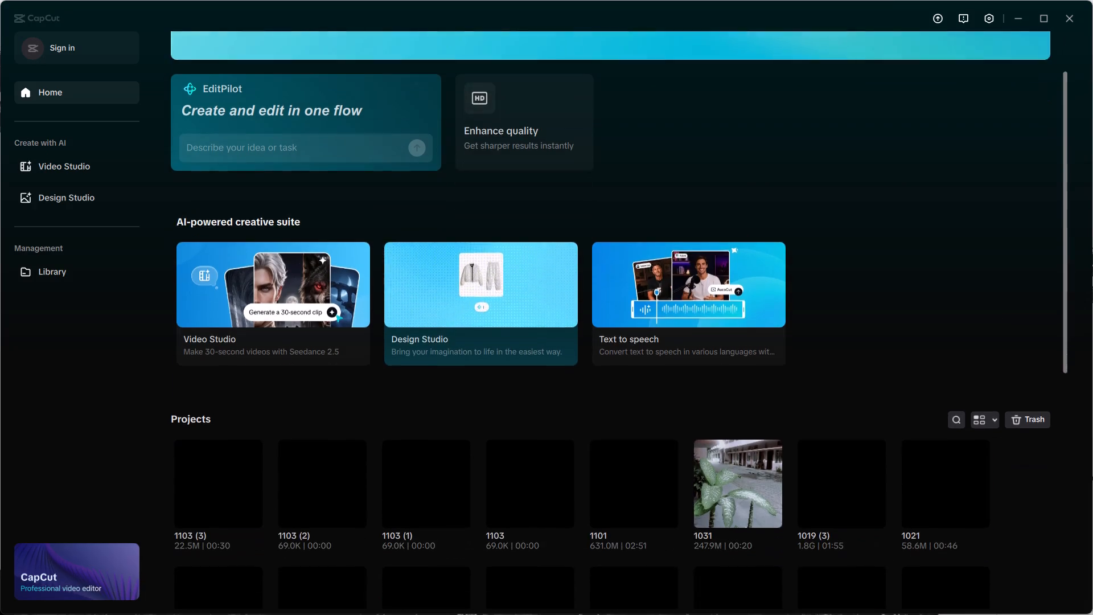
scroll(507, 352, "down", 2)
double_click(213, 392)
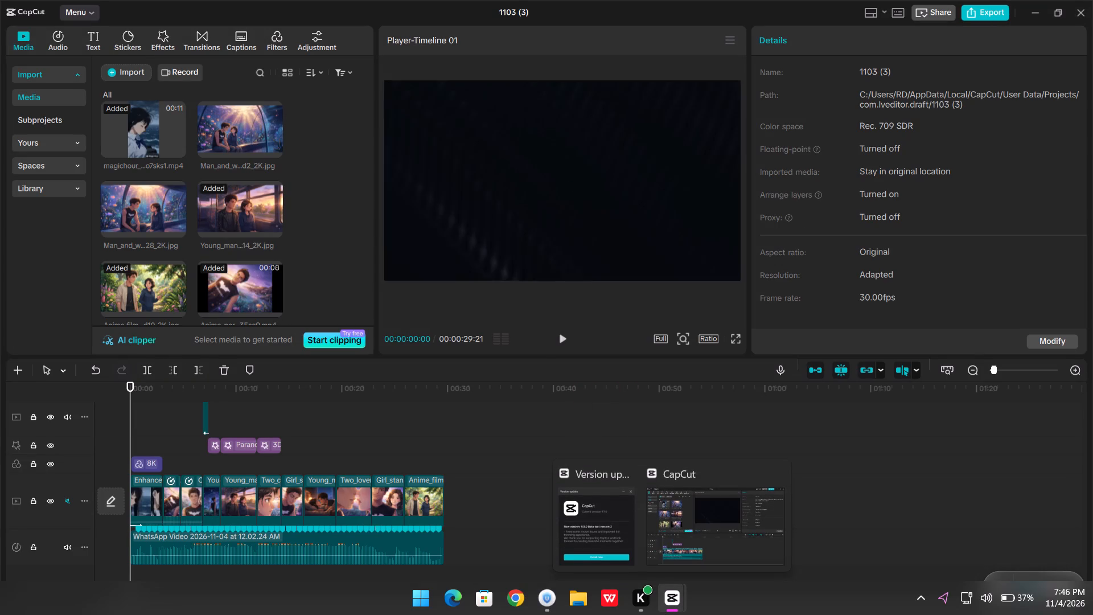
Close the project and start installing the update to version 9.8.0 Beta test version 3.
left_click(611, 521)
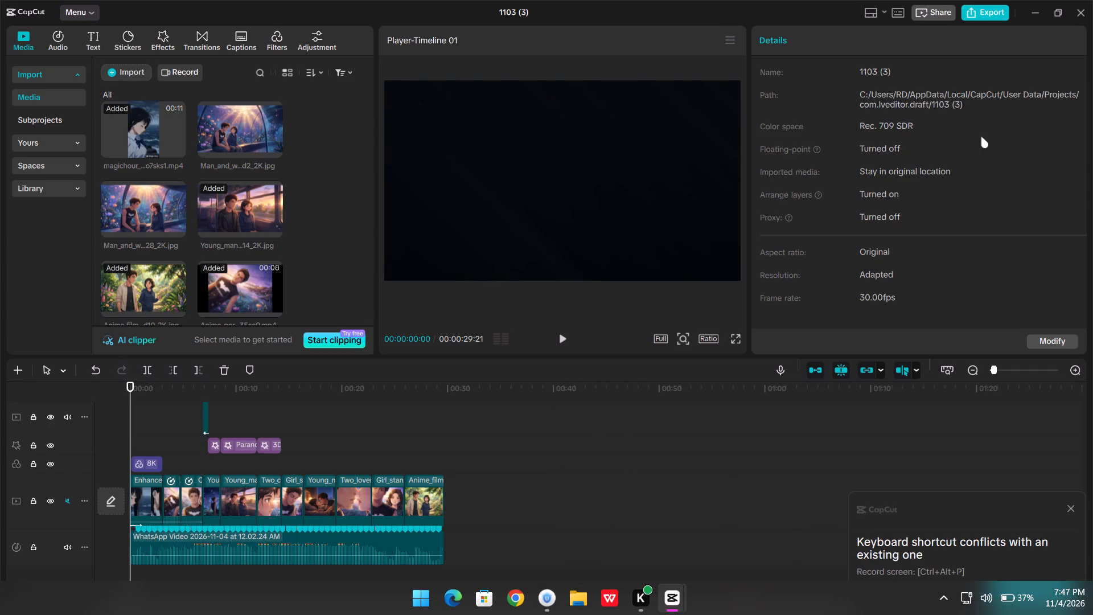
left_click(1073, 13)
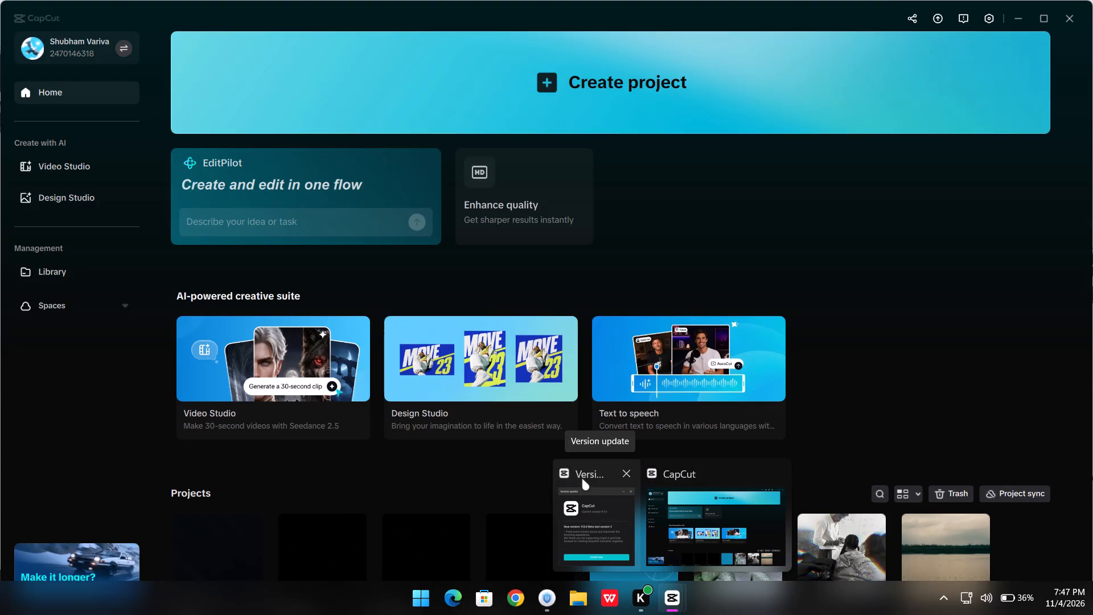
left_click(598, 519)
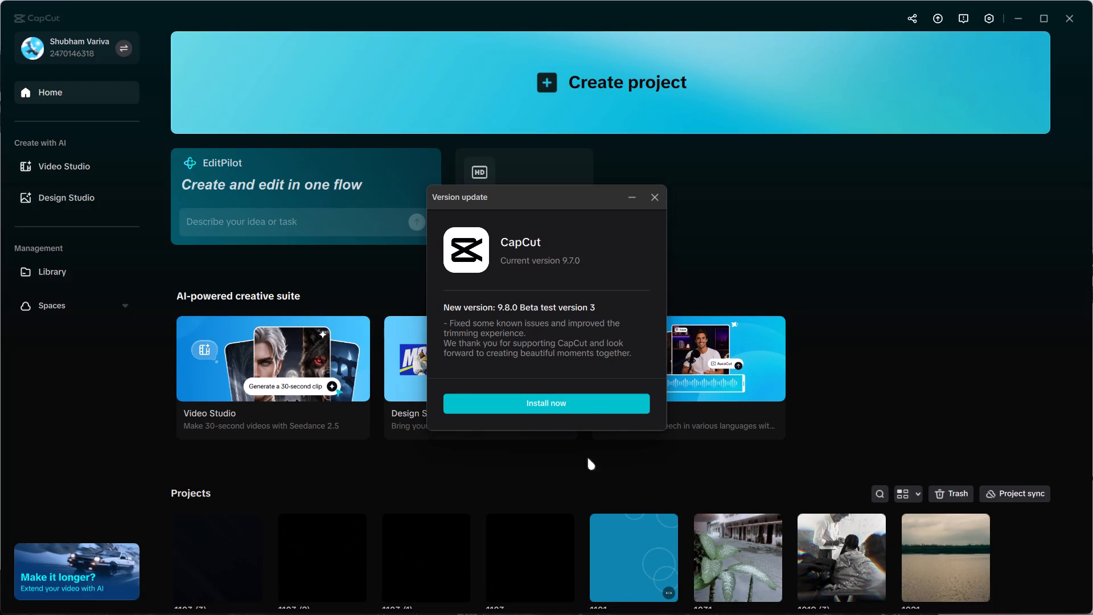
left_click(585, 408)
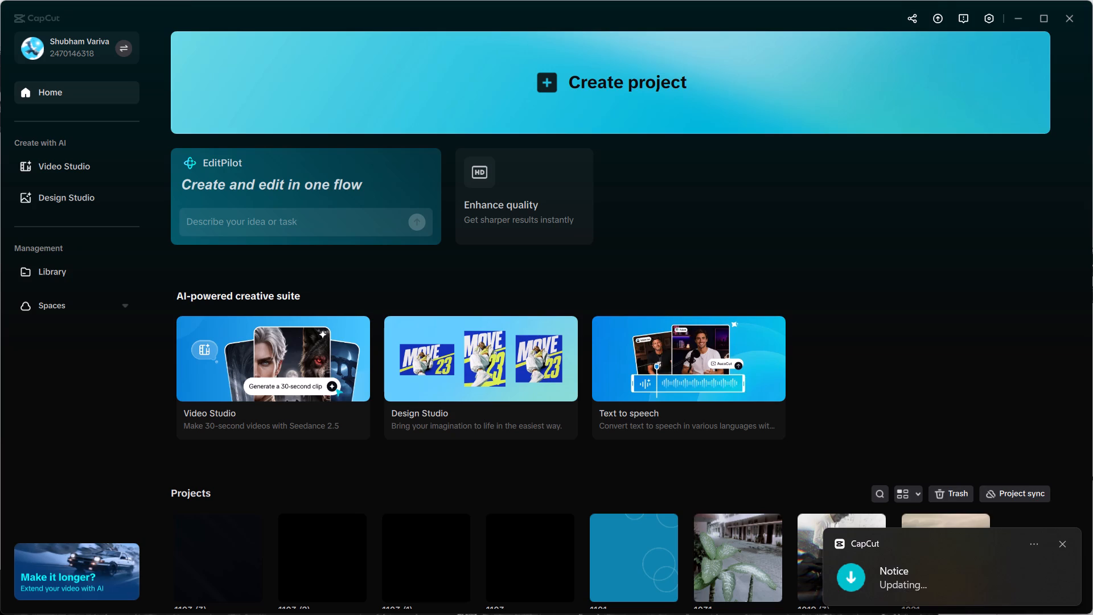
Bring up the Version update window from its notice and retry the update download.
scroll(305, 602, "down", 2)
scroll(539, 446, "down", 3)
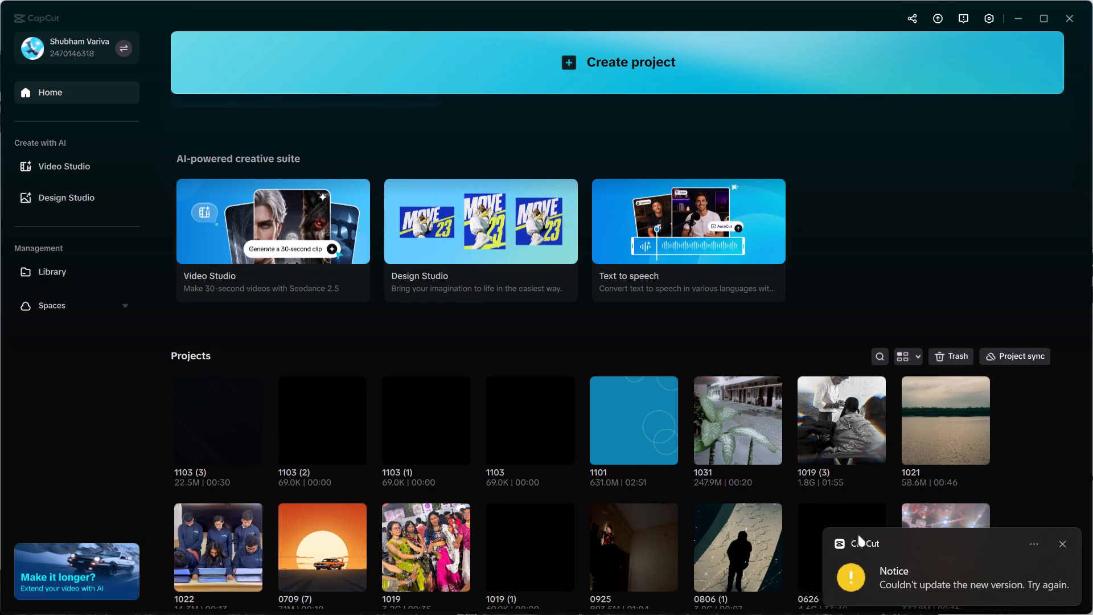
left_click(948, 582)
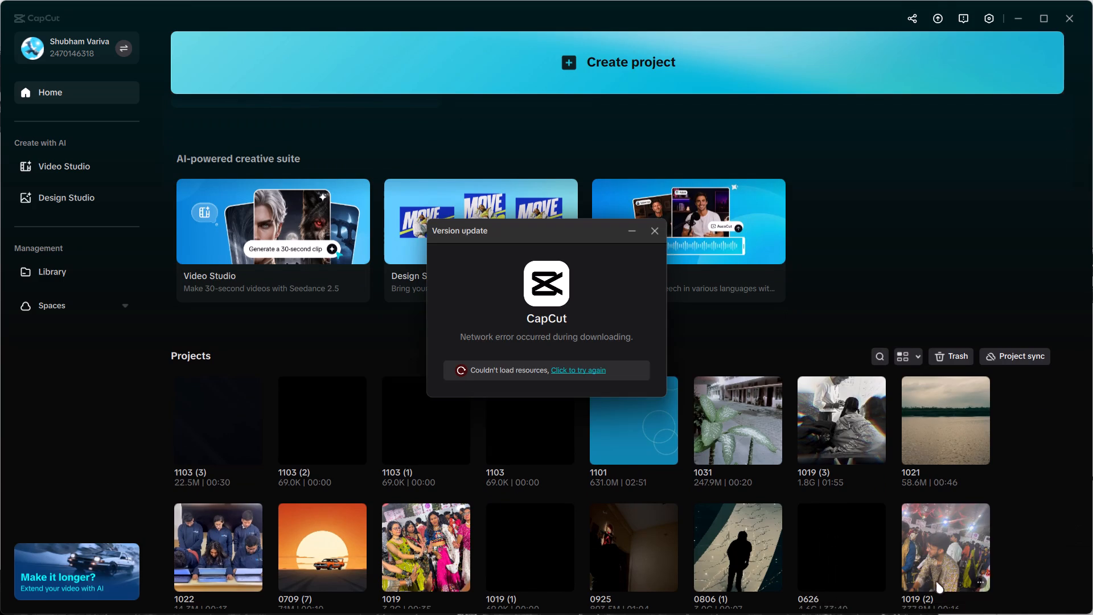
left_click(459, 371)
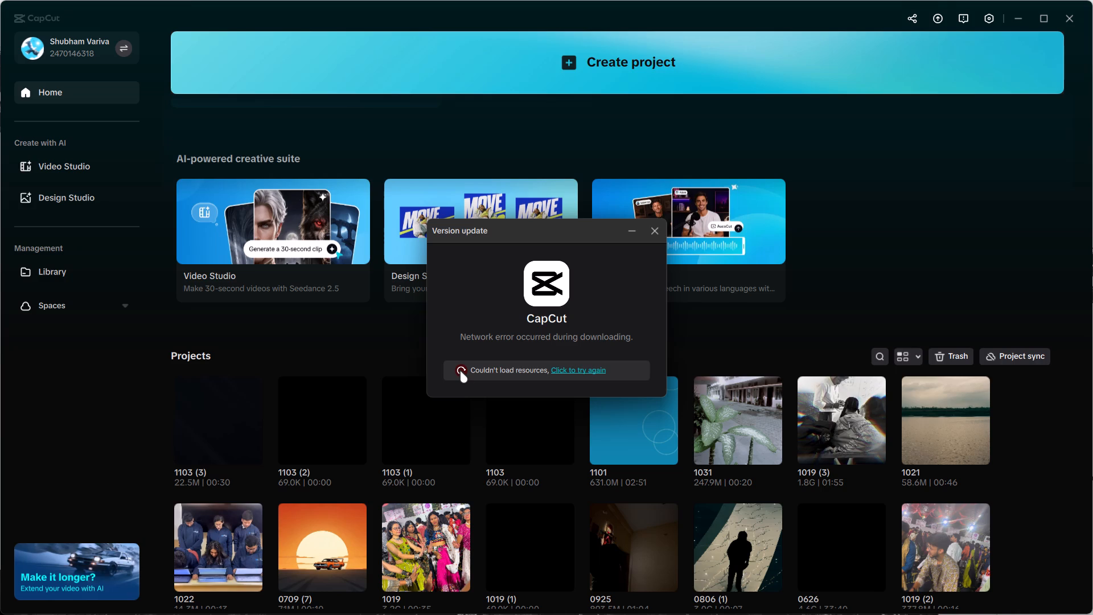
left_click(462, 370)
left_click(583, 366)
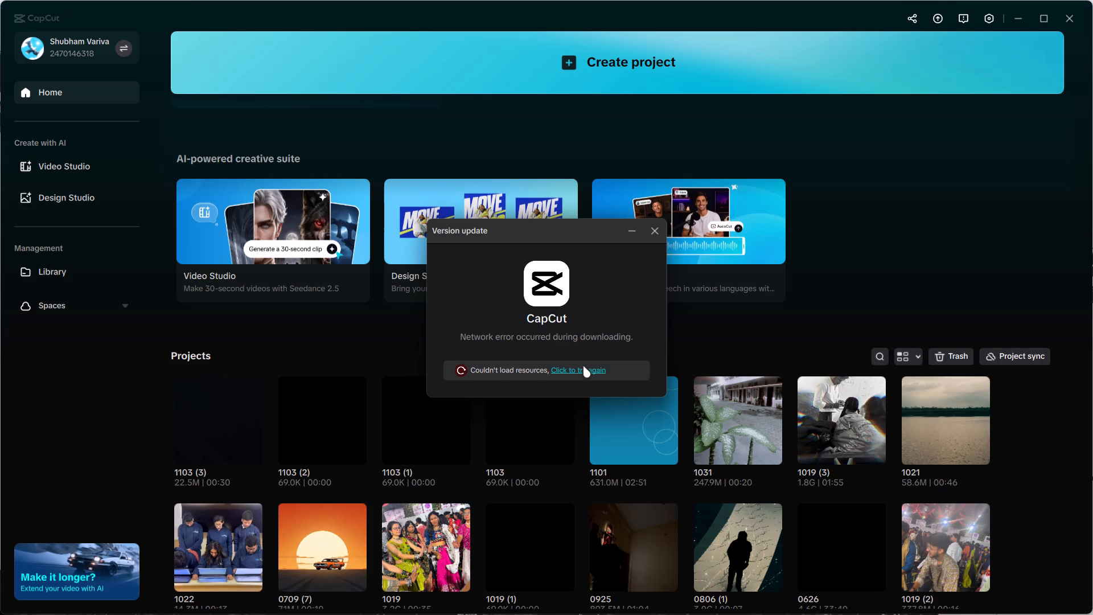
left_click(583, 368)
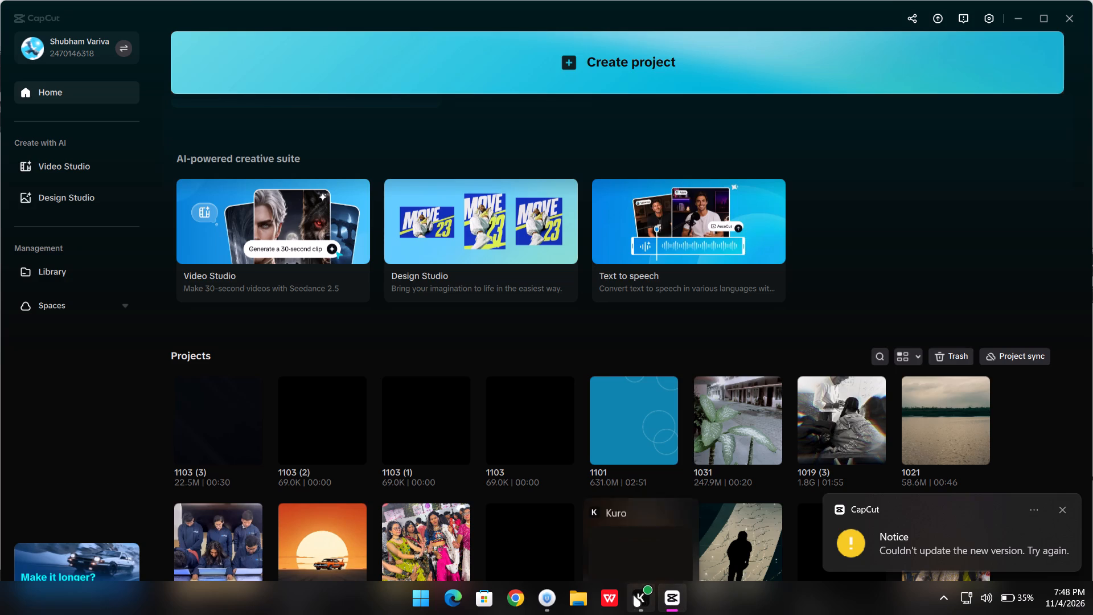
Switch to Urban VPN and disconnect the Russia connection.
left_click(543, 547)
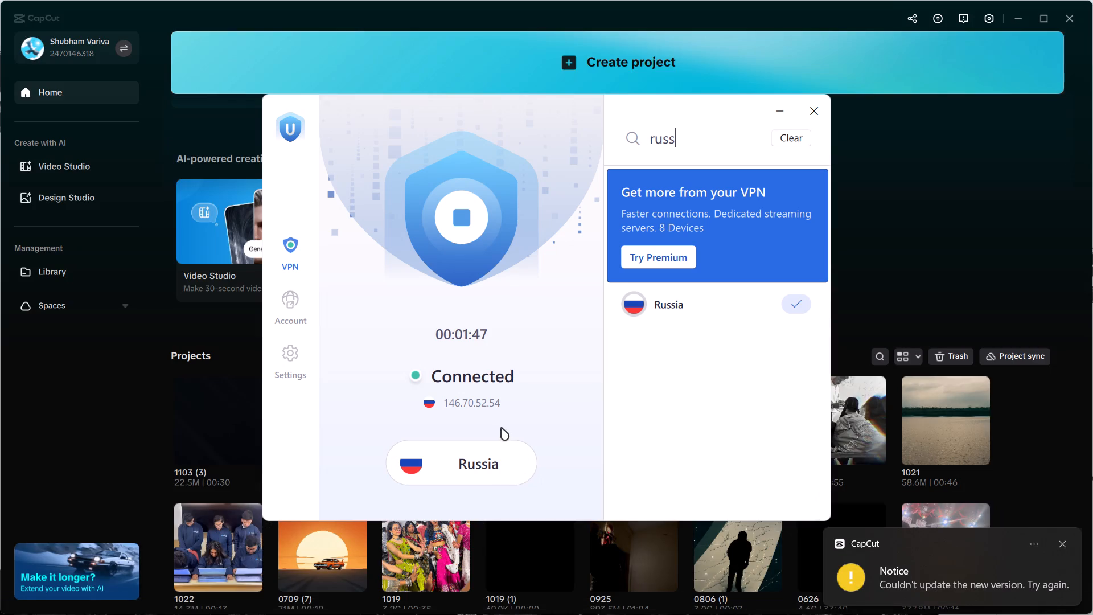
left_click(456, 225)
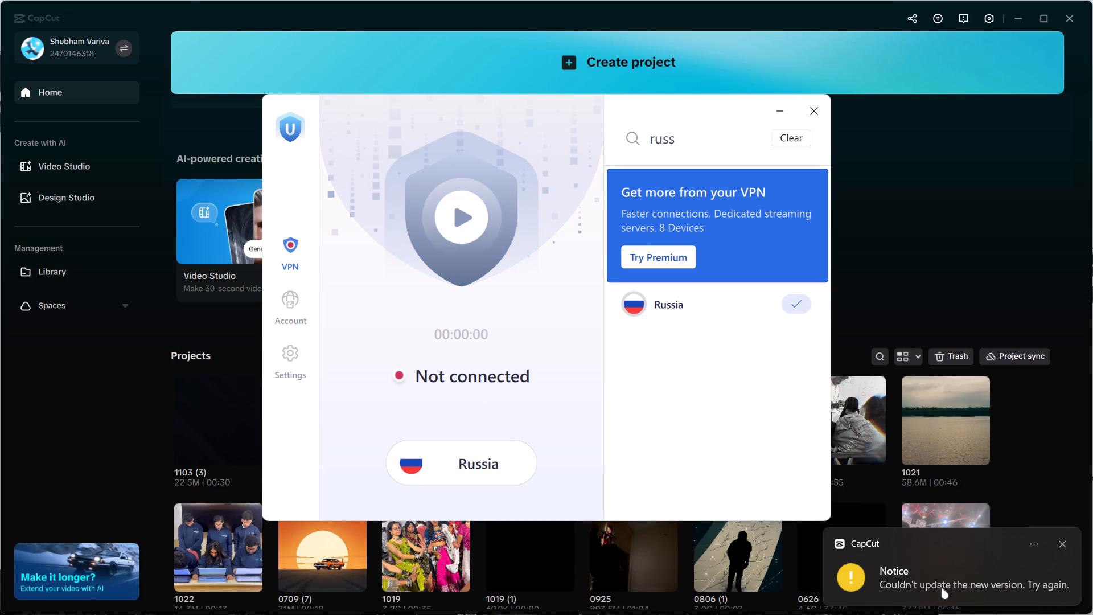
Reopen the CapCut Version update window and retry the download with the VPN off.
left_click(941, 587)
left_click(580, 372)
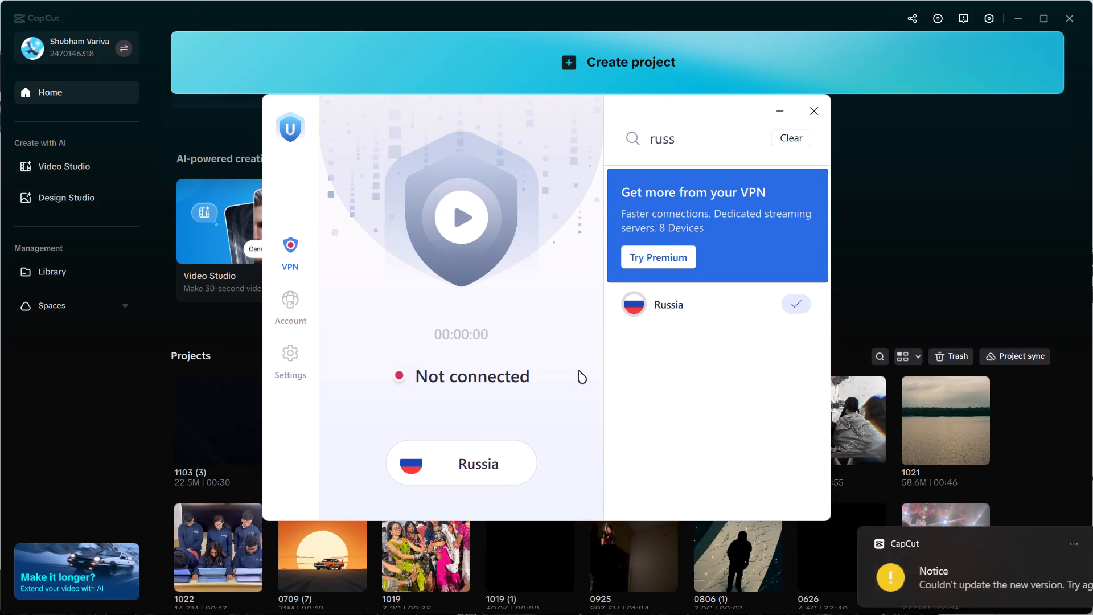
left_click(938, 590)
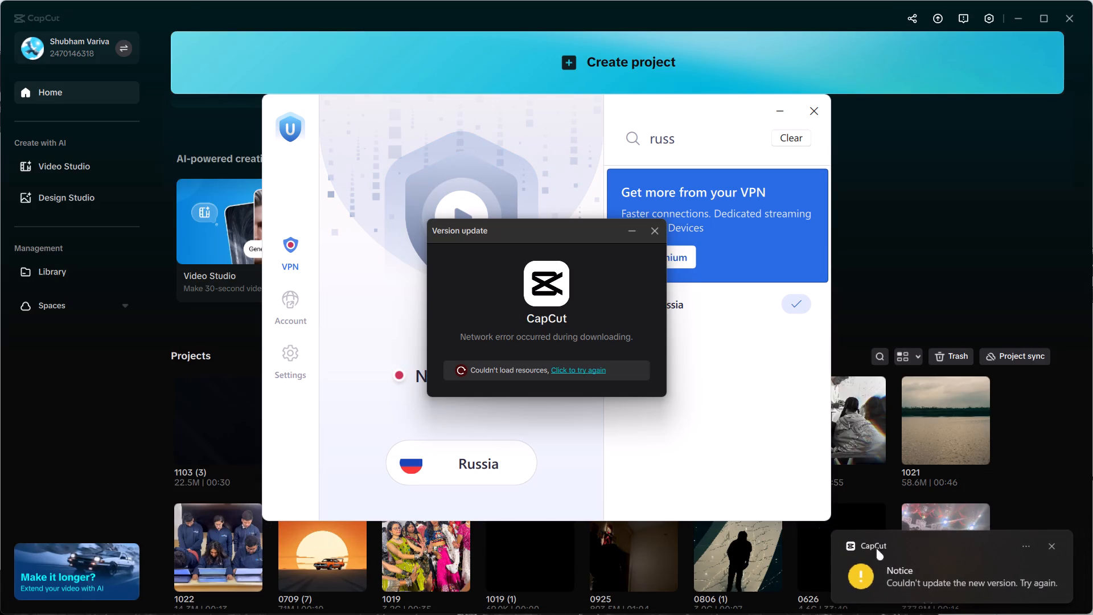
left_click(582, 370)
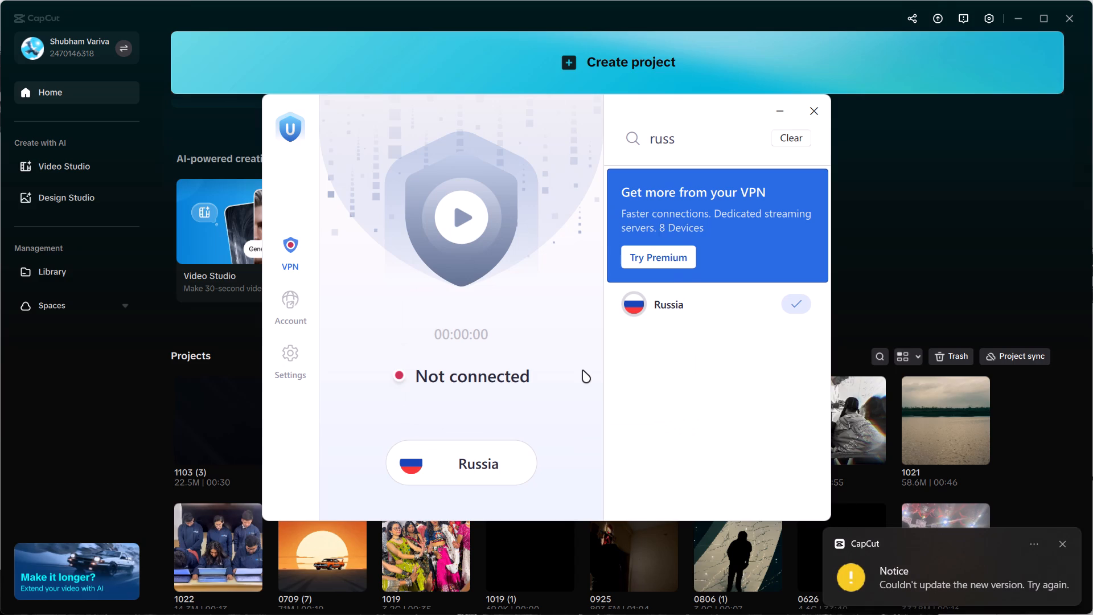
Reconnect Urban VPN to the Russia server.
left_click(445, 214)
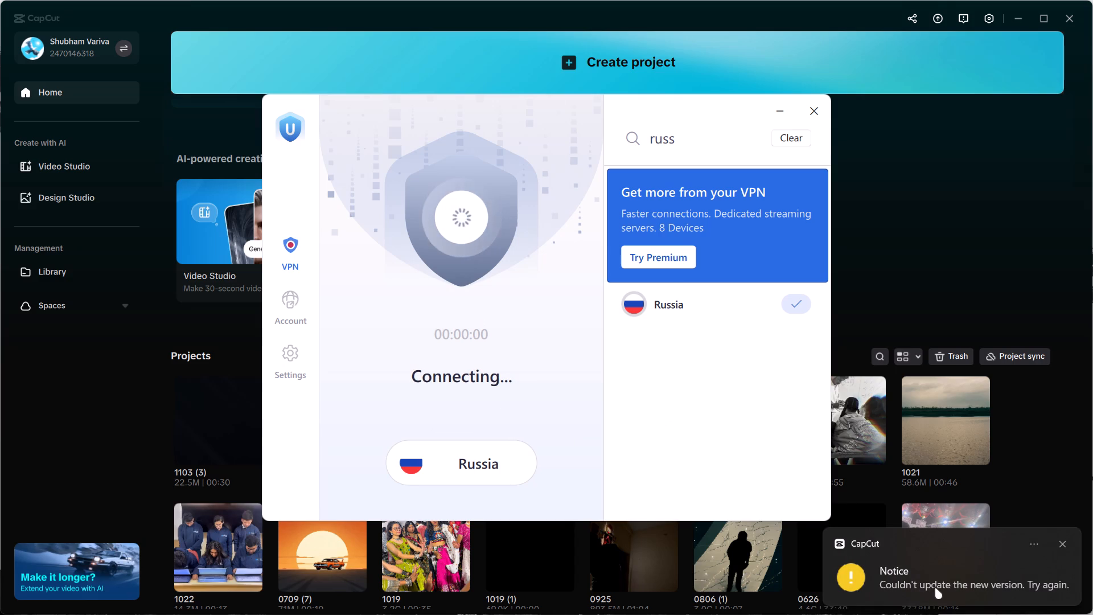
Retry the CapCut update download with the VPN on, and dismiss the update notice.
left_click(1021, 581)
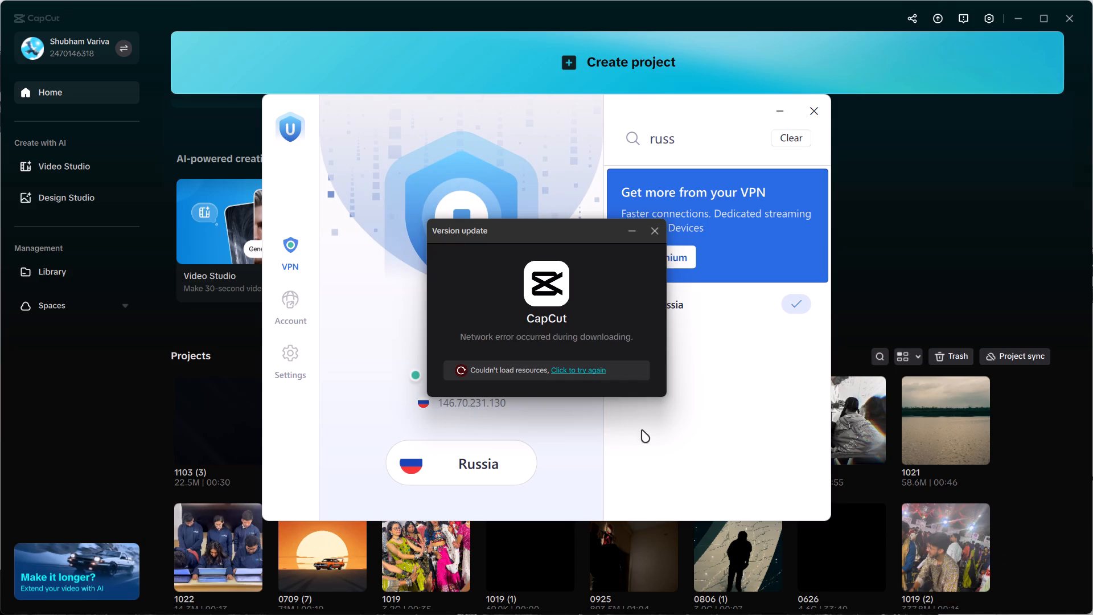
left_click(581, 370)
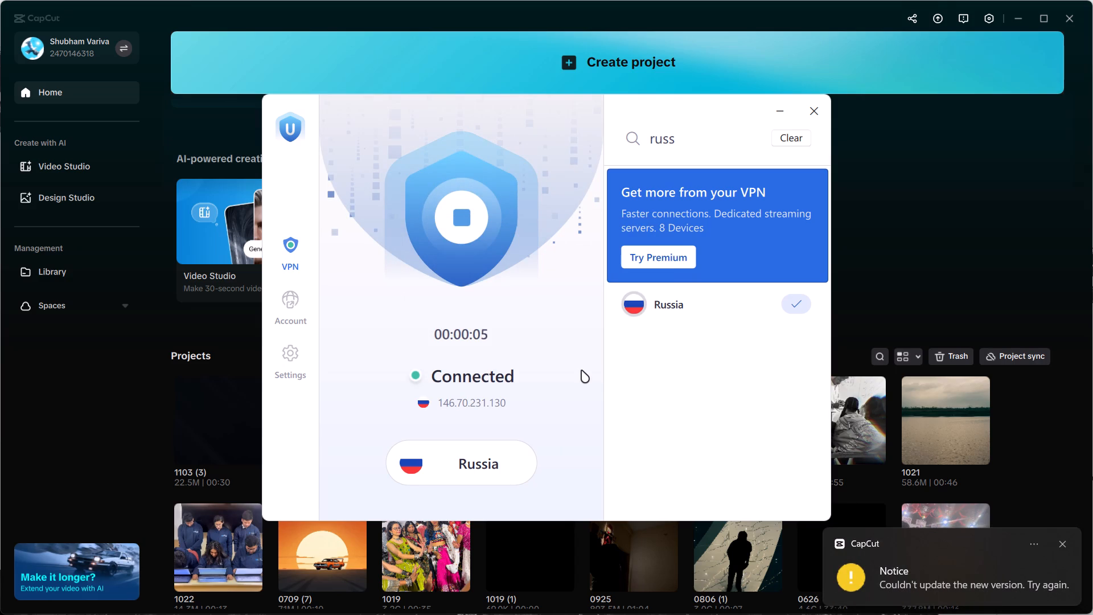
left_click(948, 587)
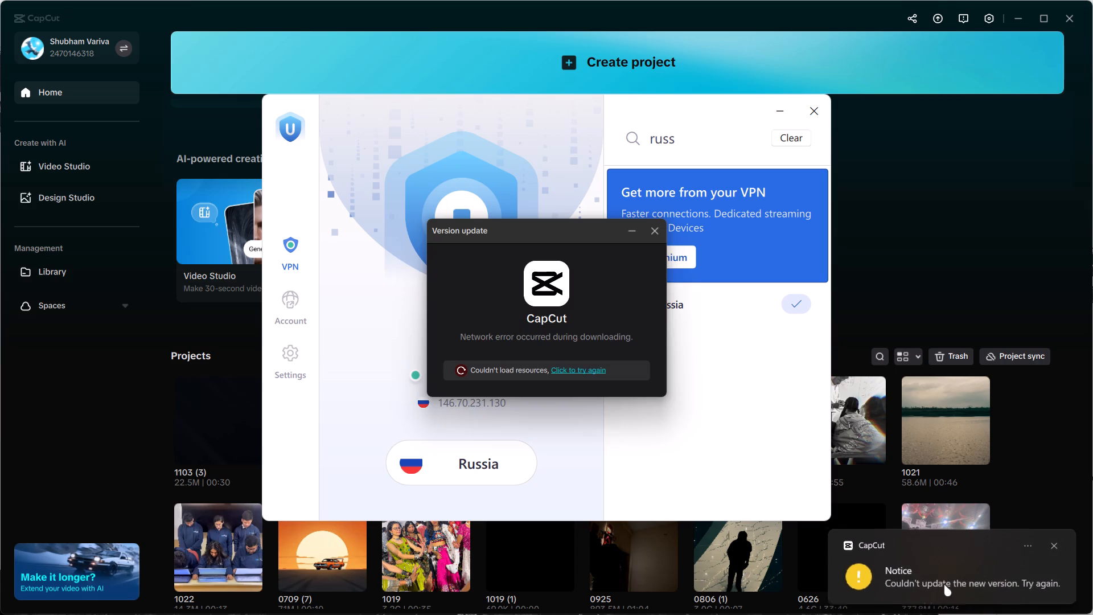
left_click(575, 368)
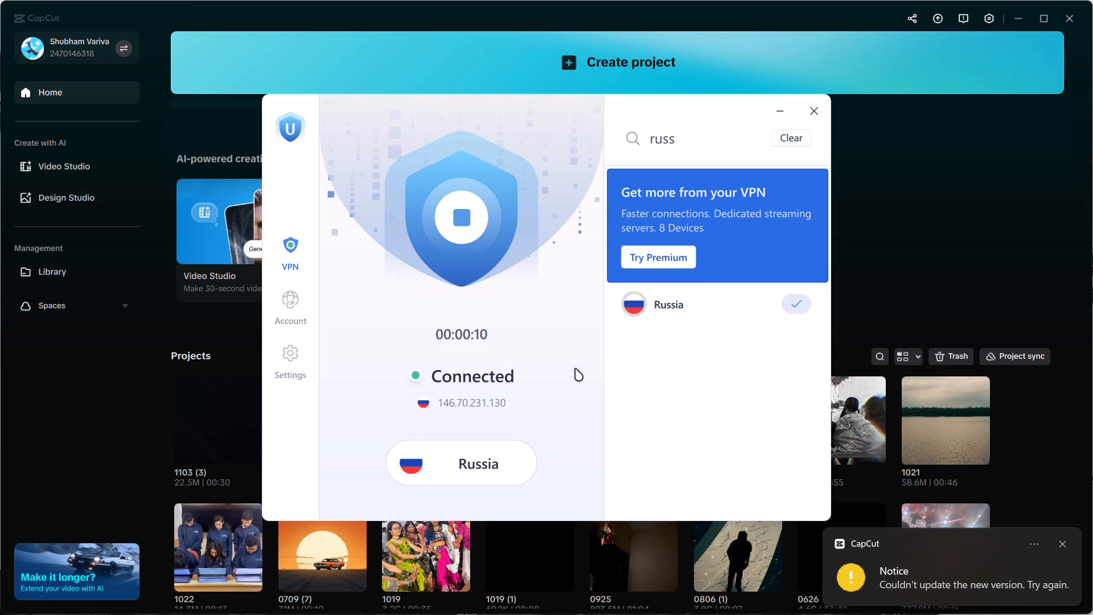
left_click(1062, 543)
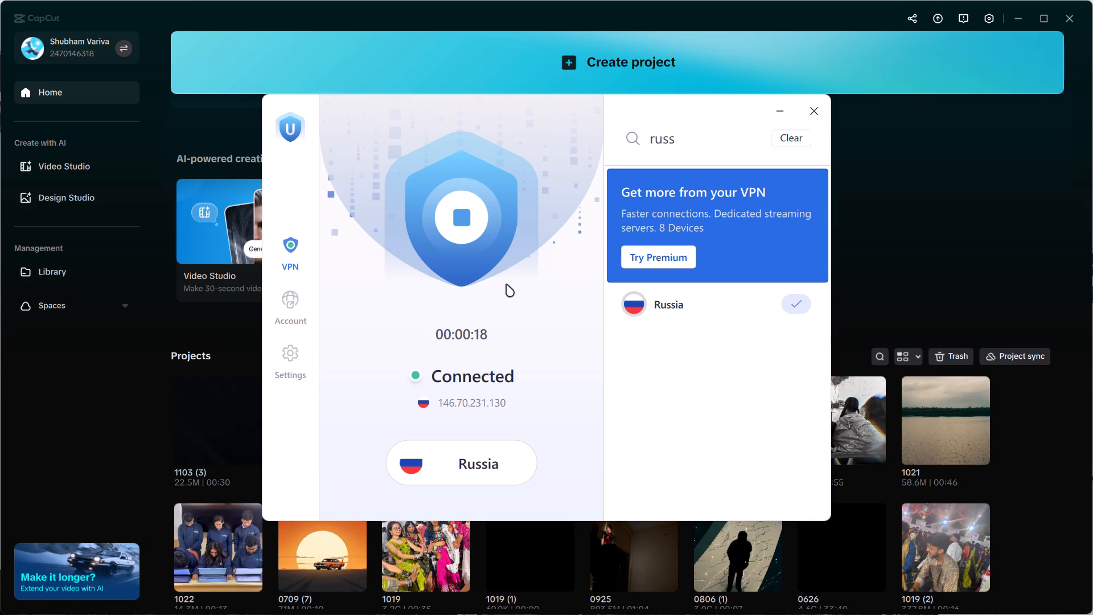
Disconnect the Russia connection in Urban VPN and minimise the VPN window.
left_click(482, 214)
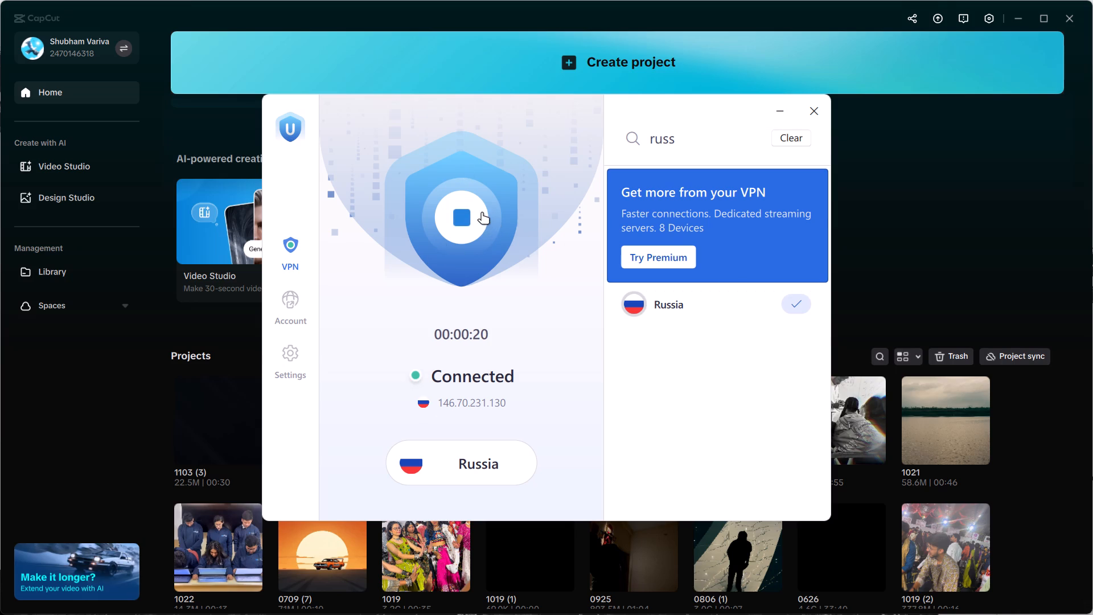
left_click(776, 109)
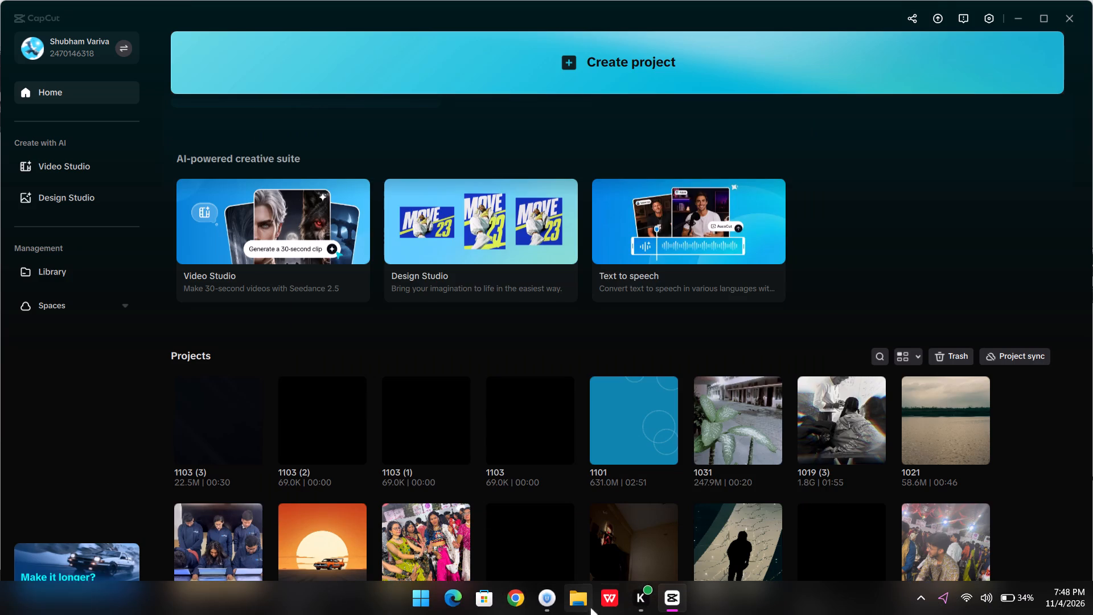
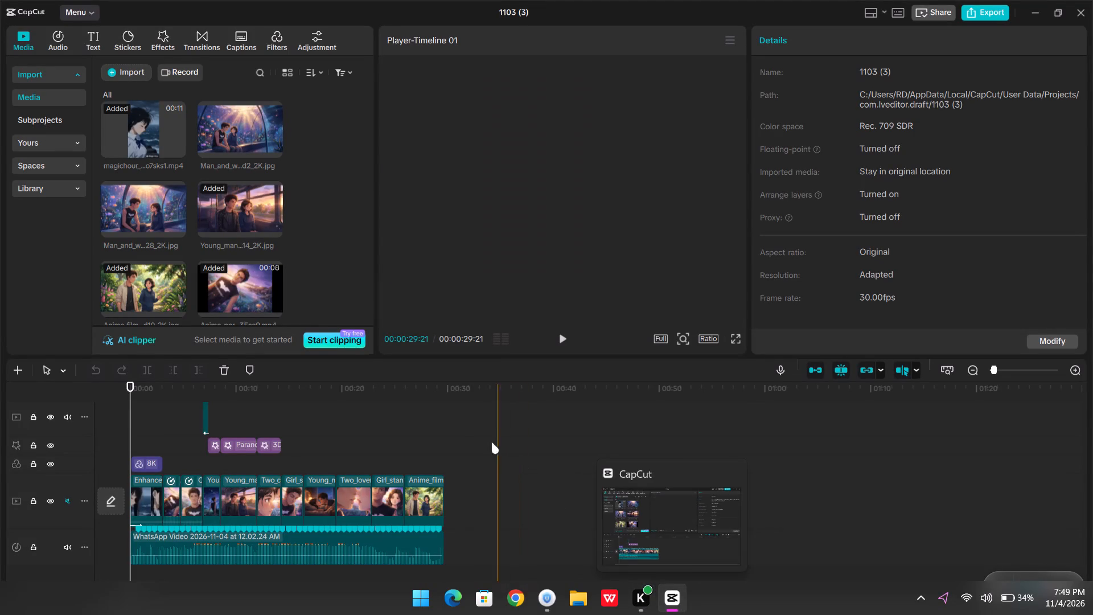
Play the timeline from the start to about 12 s to review the clips and effects.
left_click(460, 429)
left_click(425, 417)
left_click_drag(424, 417, 416, 417)
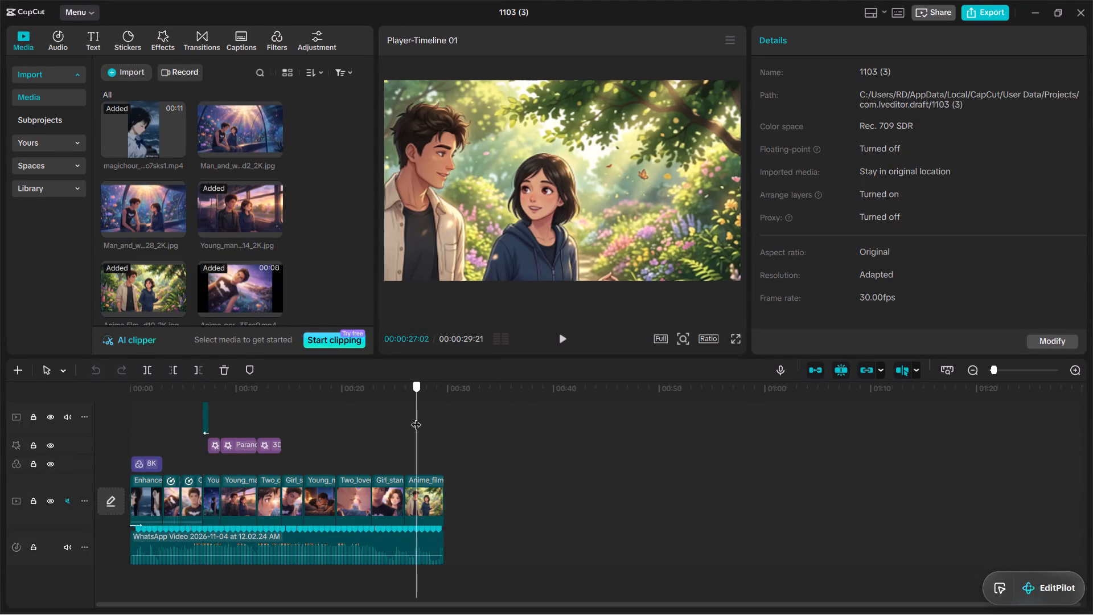
left_click_drag(416, 417, 3, 425)
left_click_drag(996, 370, 1006, 370)
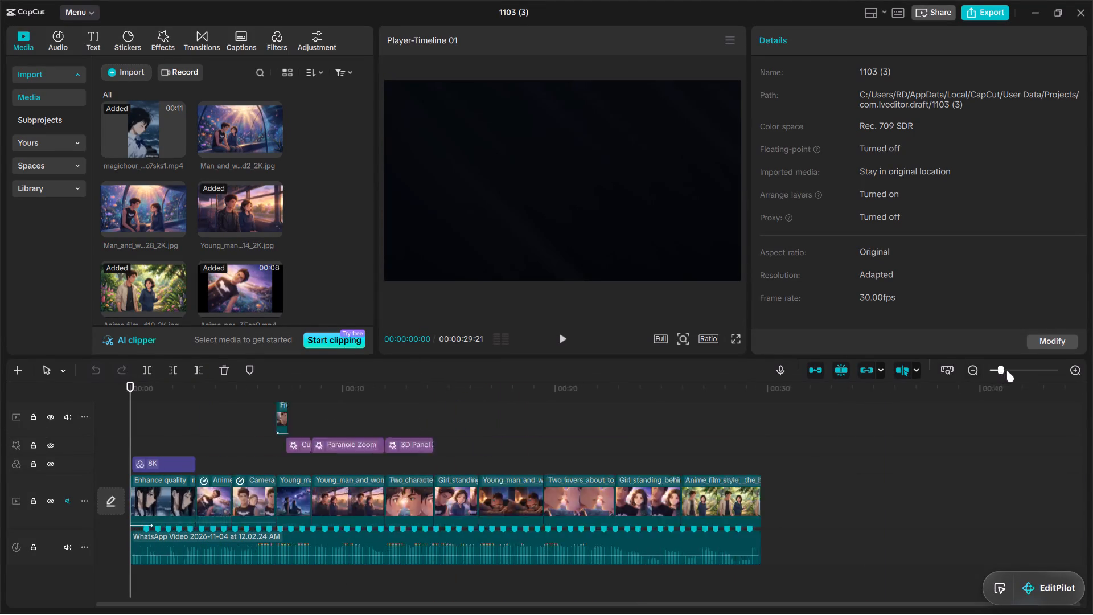
left_click_drag(1006, 370, 1014, 368)
left_click(557, 330)
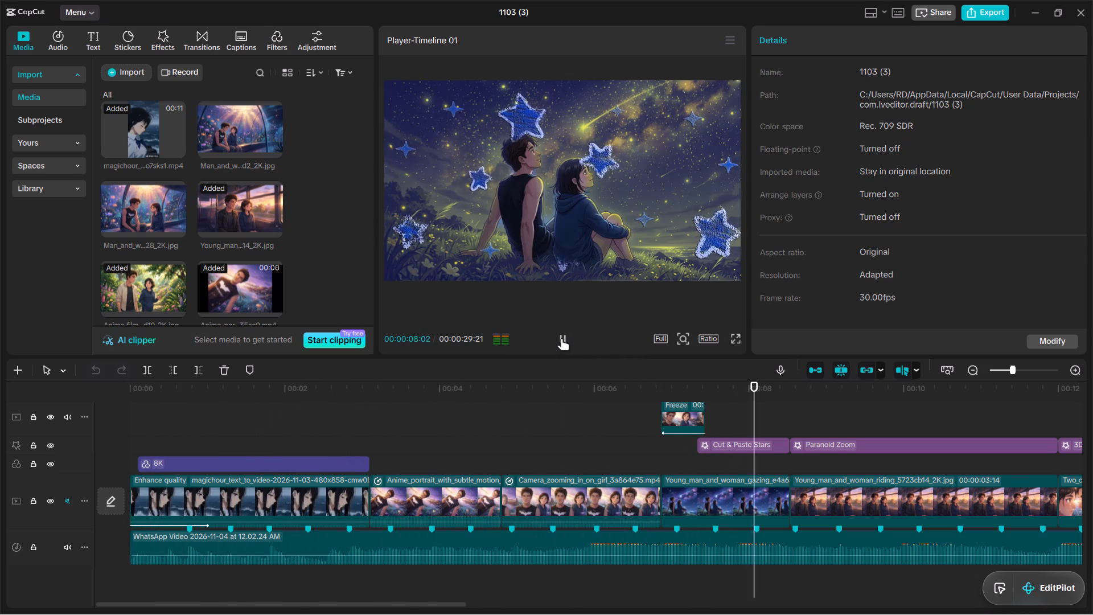
left_click(561, 338)
left_click(561, 338)
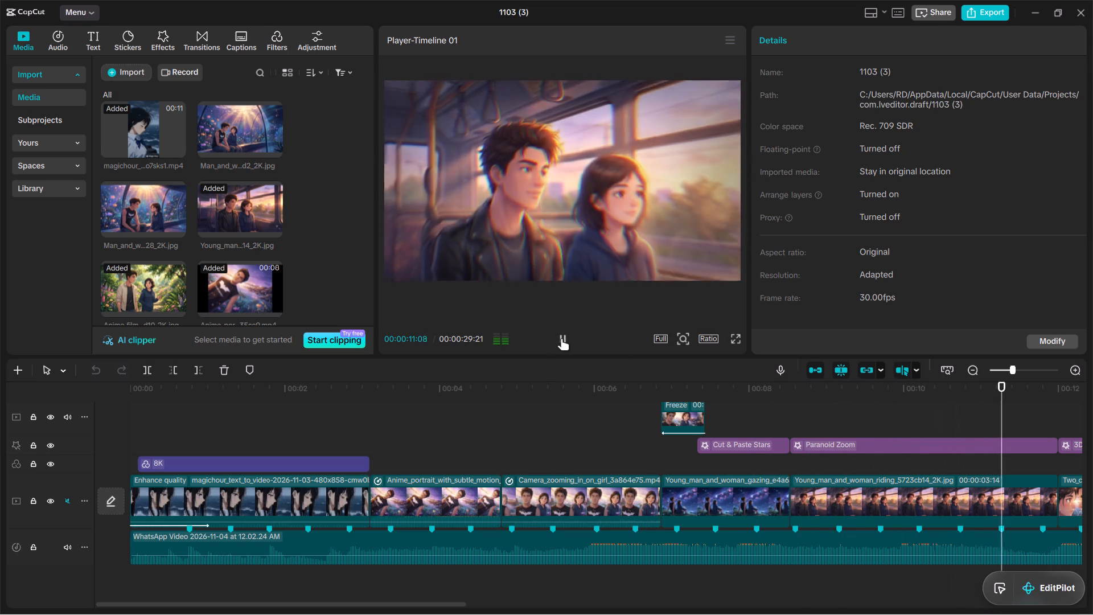
left_click(561, 338)
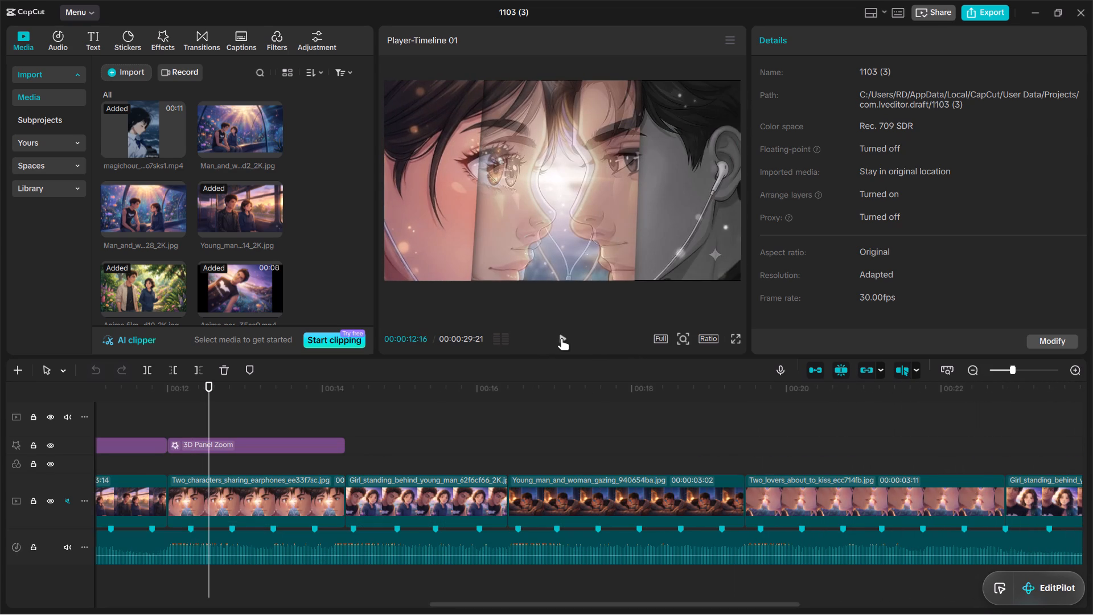
Shorten the end of the Paranoid Zoom effect to about 11.5 s on the timeline.
left_click(149, 412)
left_click_drag(149, 412, 148, 412)
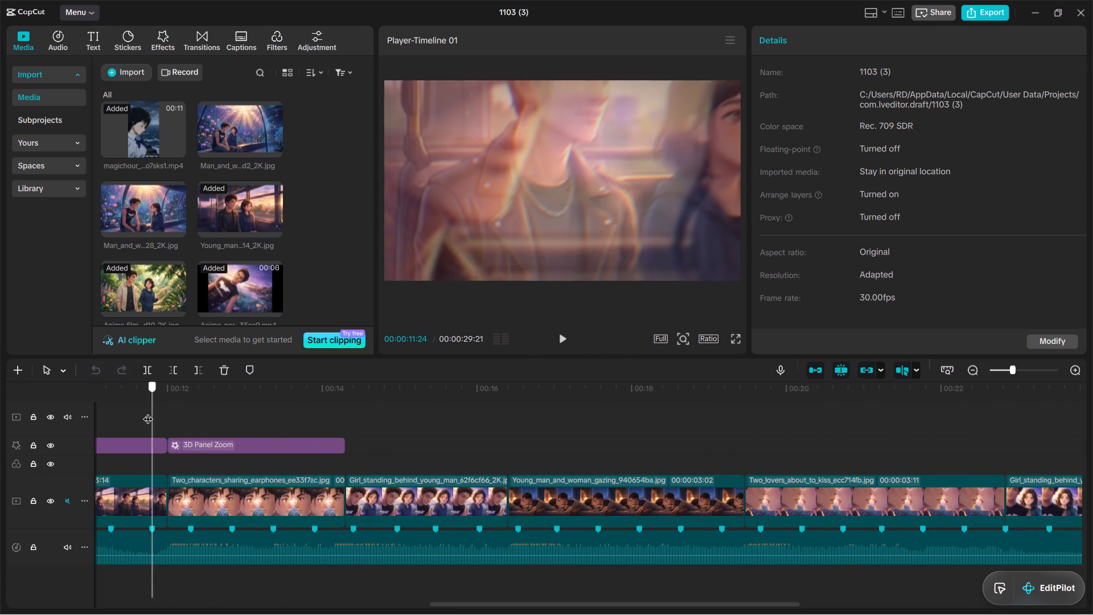
left_click_drag(148, 412, 352, 420)
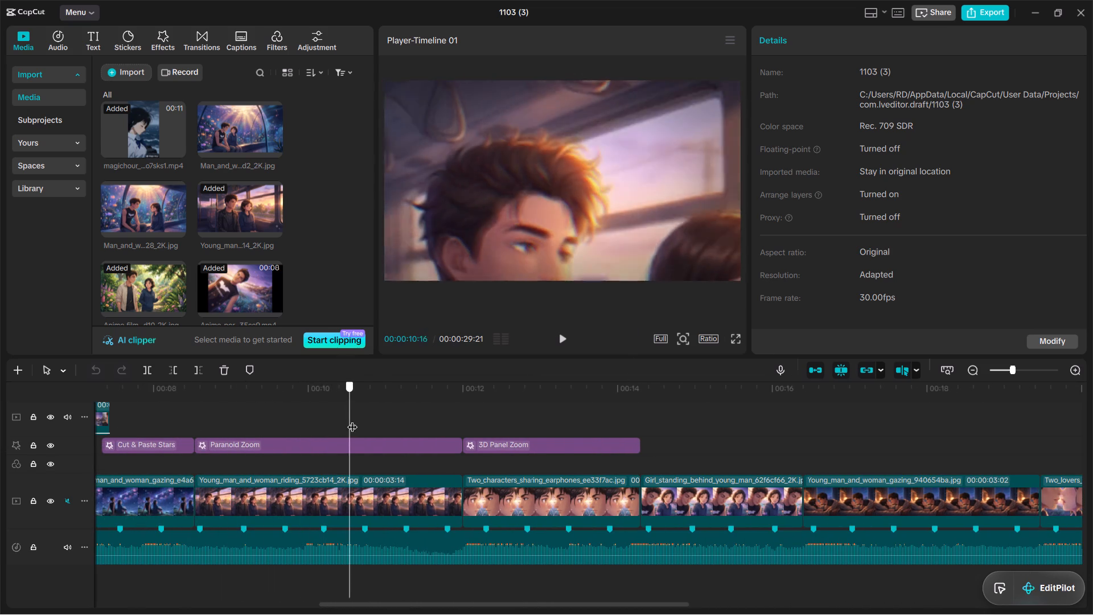
left_click_drag(352, 420, 418, 425)
left_click(426, 444)
left_click_drag(462, 450, 450, 452)
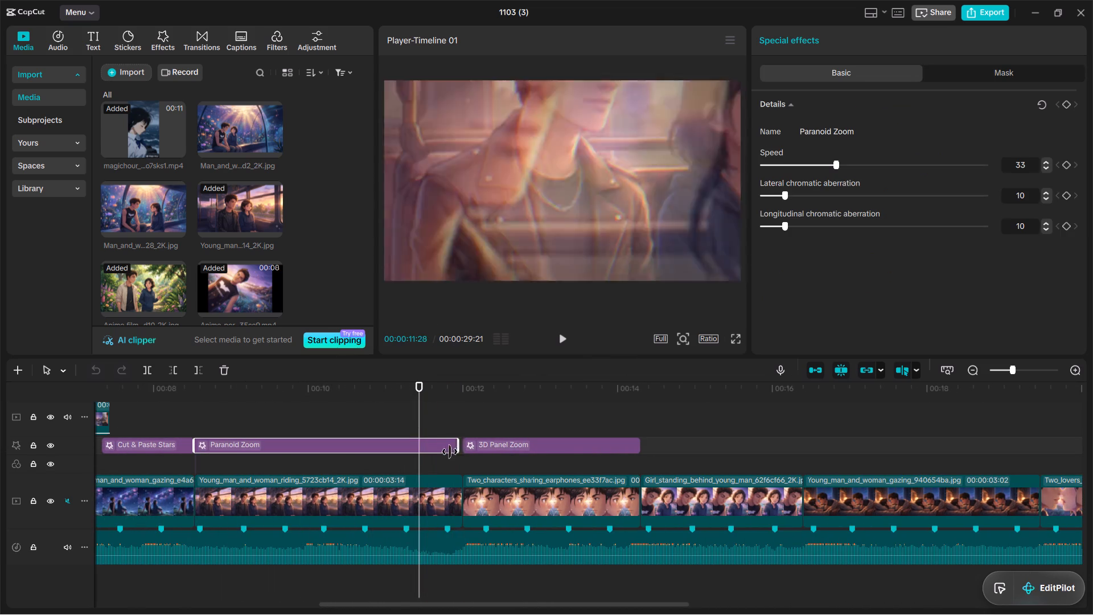
left_click_drag(450, 452, 419, 450)
Play the timeline from about 11 s to about 19 s to review the shortened effect and following clips.
left_click(405, 417)
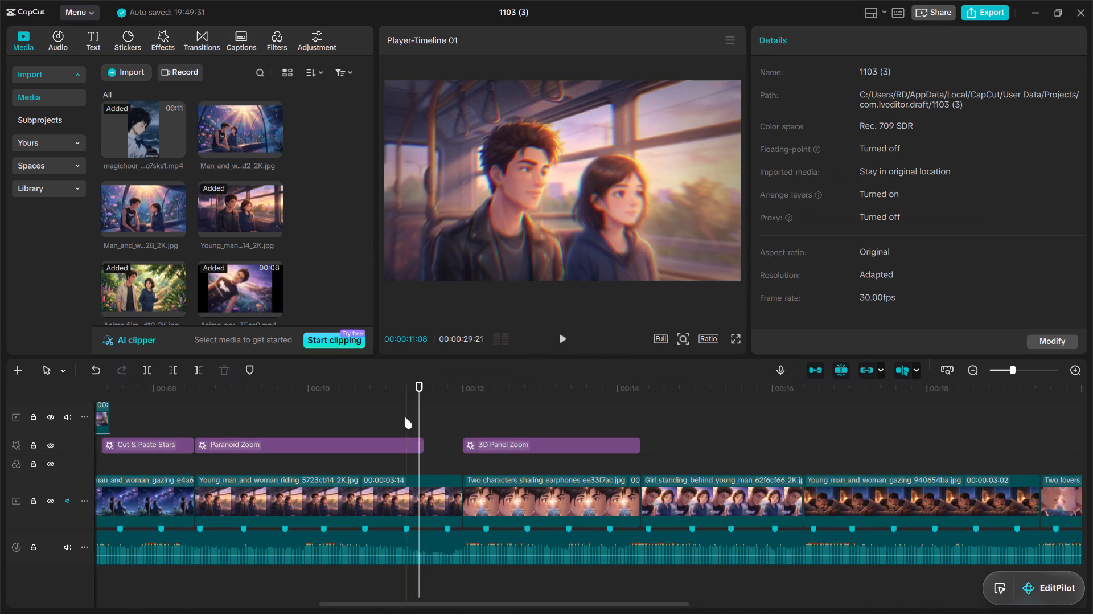
left_click(563, 341)
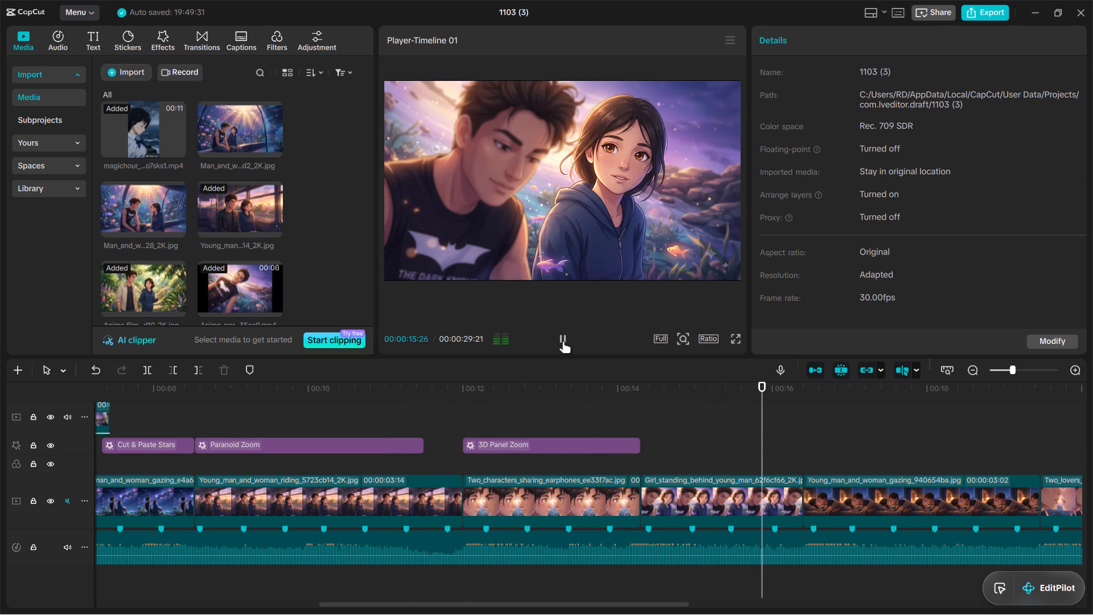
left_click(563, 341)
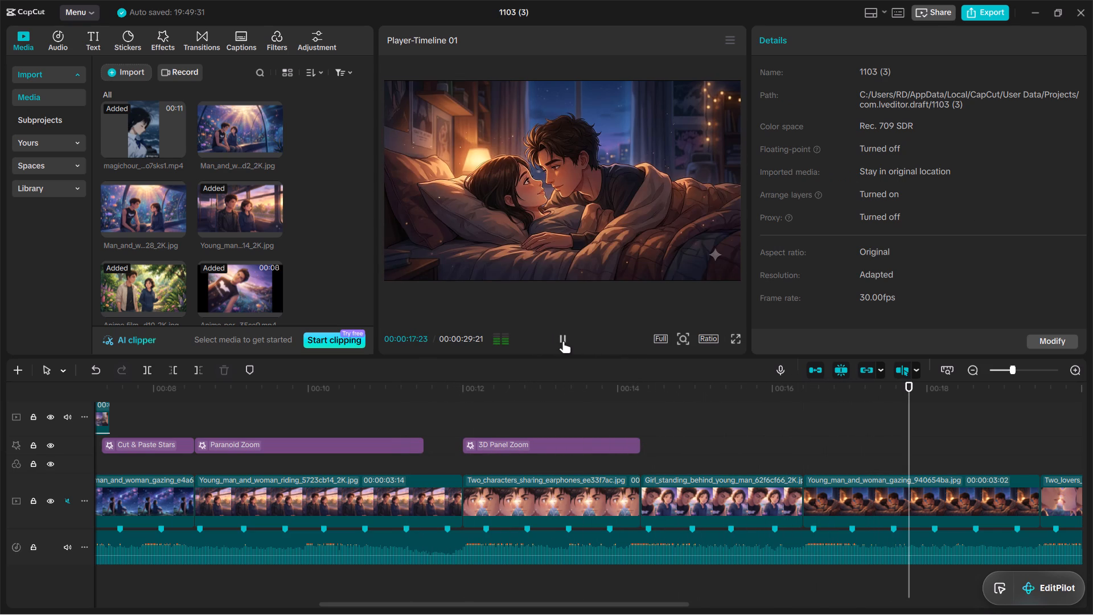
Replace the first clip on the main track with the aquarium image Man_and_w...d2_2K.jpg, using the original video effect.
left_click(1001, 366)
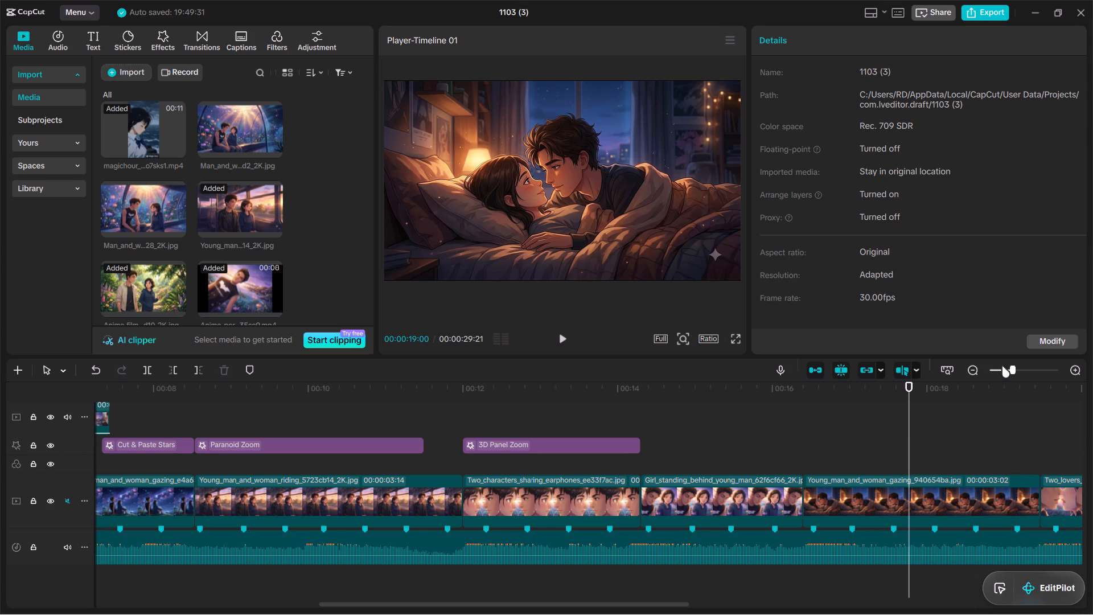
left_click(1006, 371)
left_click(1006, 371)
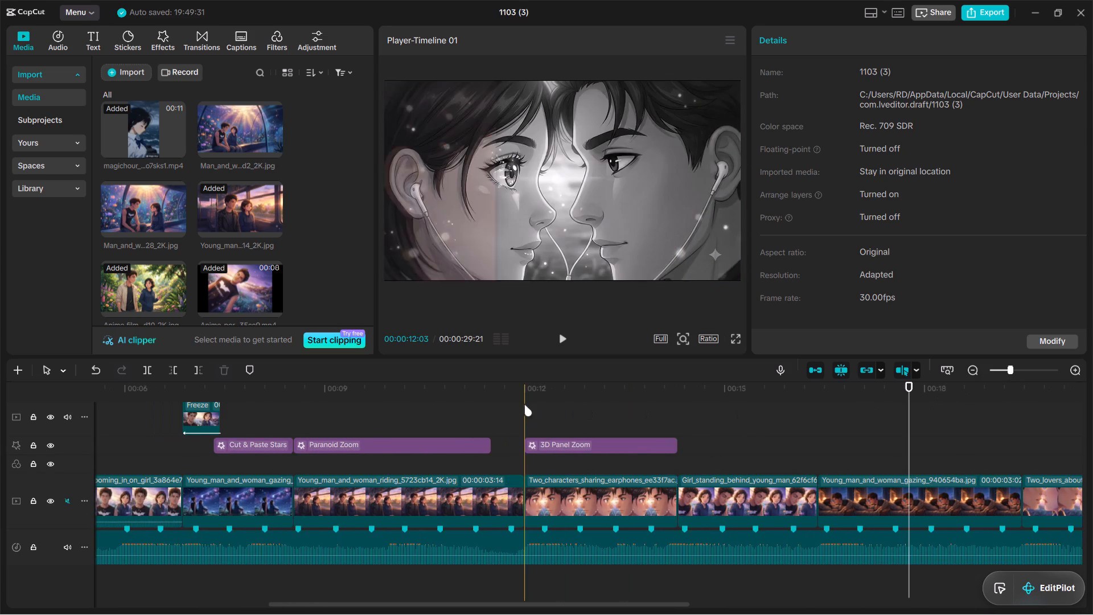
left_click(524, 404)
left_click_drag(524, 404, 14, 443)
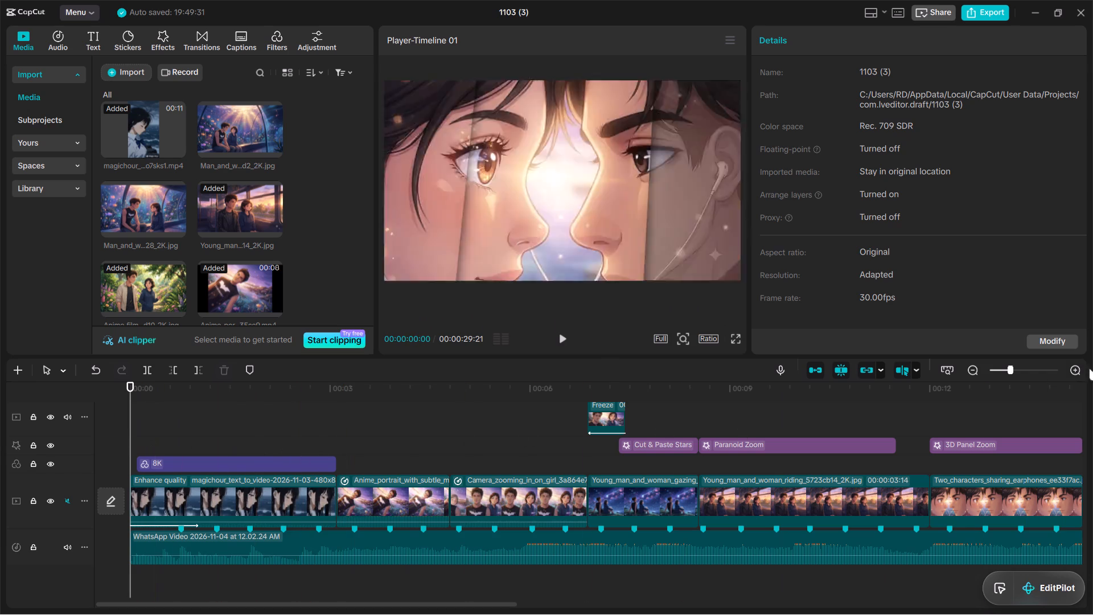
left_click(1008, 368)
left_click(1005, 369)
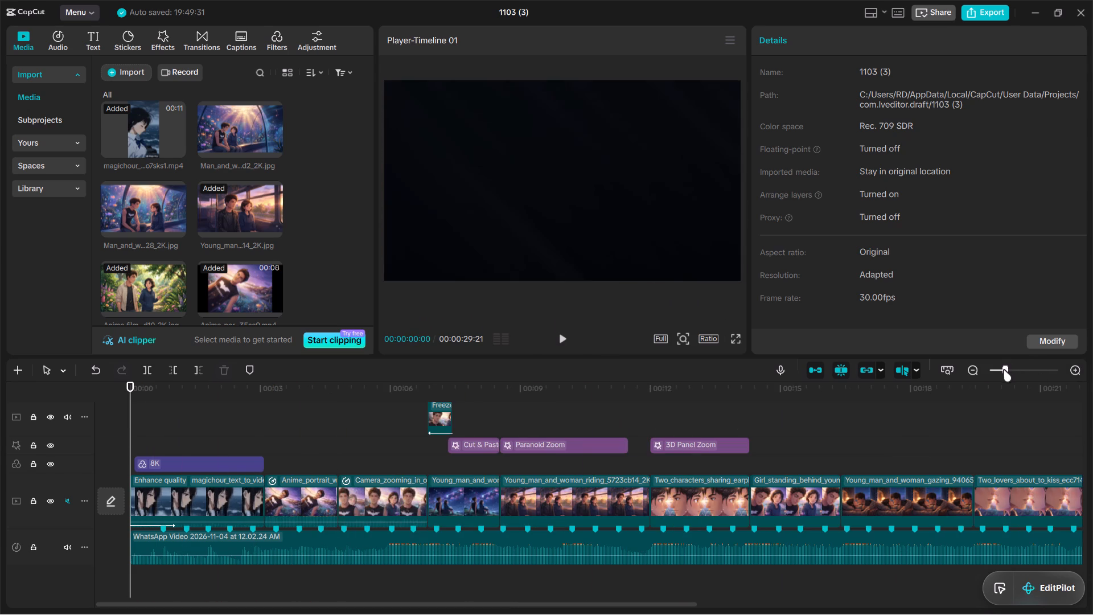
left_click(1004, 370)
left_click(1002, 370)
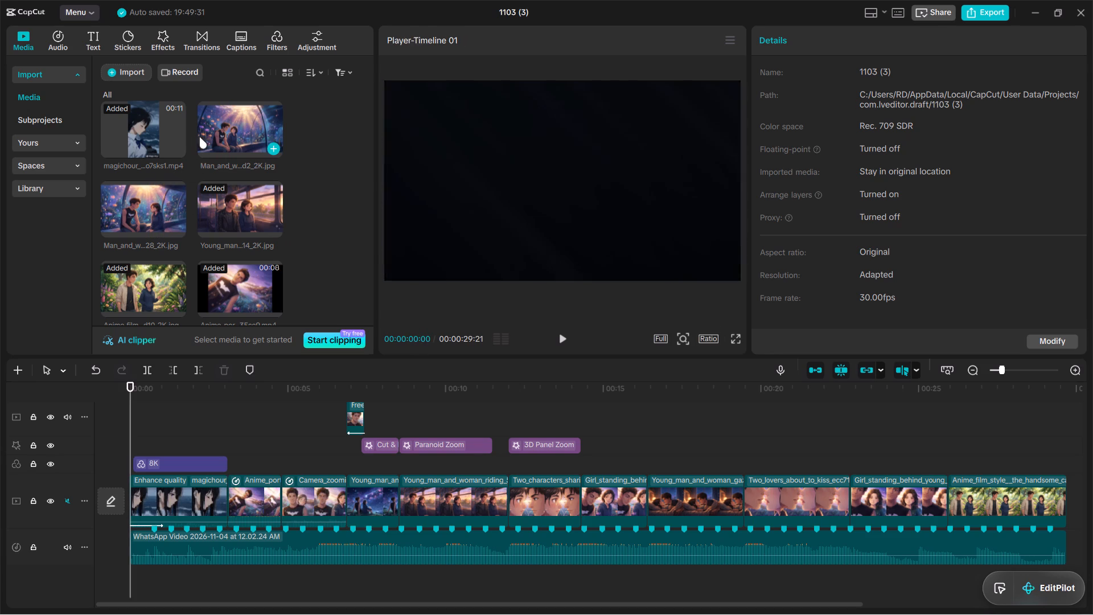
left_click_drag(225, 137, 157, 491)
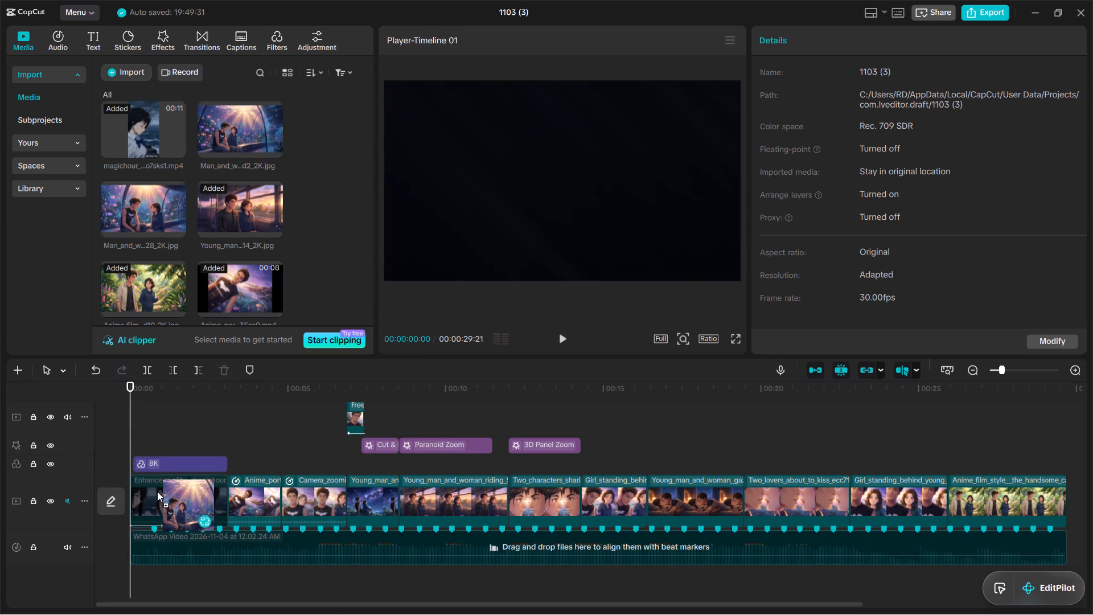
left_click_drag(157, 491, 157, 492)
left_click(598, 431)
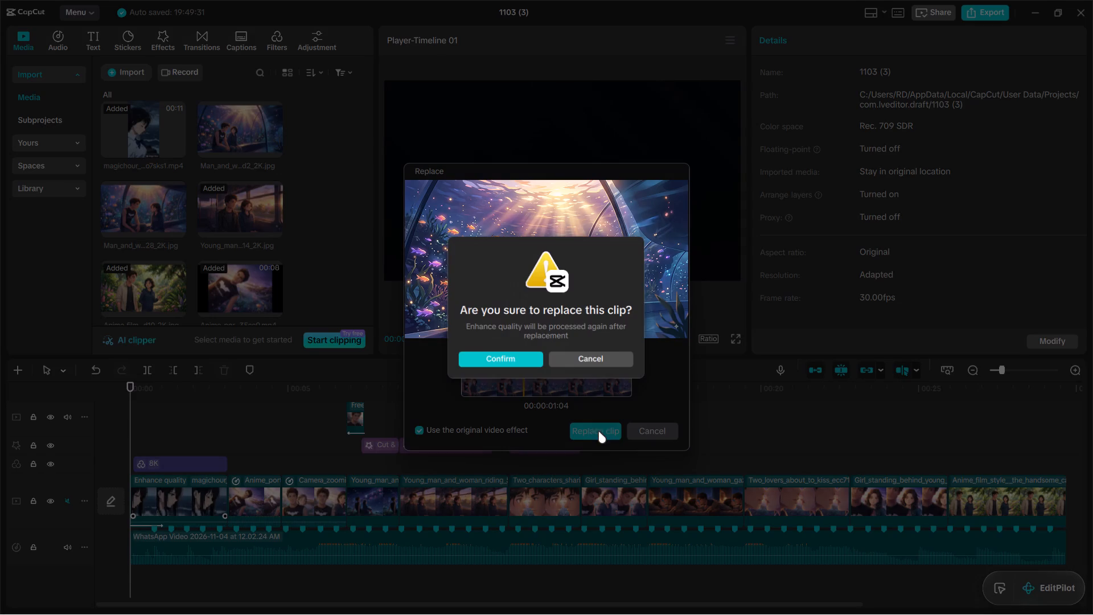
left_click(516, 364)
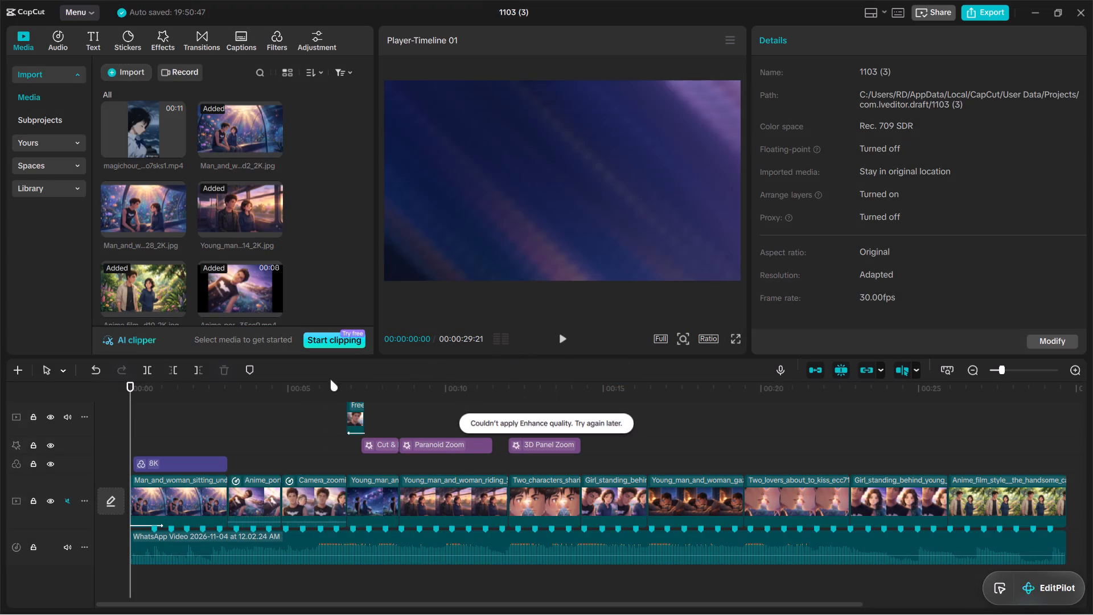
Crop the first clip at 16:9 to a tight frame around the girl's head with part of the man's face.
left_click(175, 490)
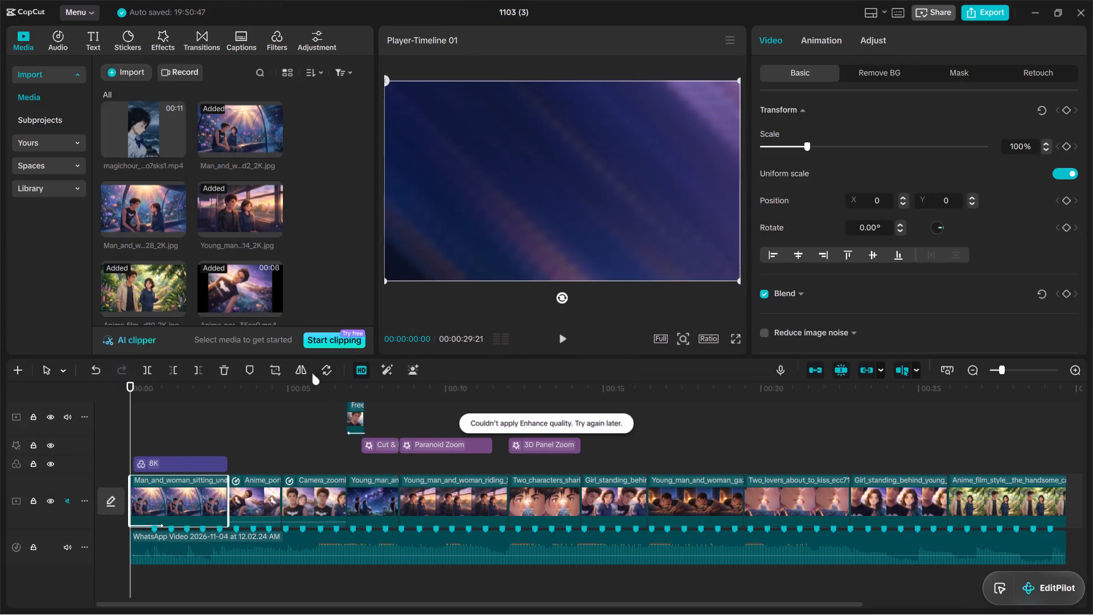
left_click(272, 372)
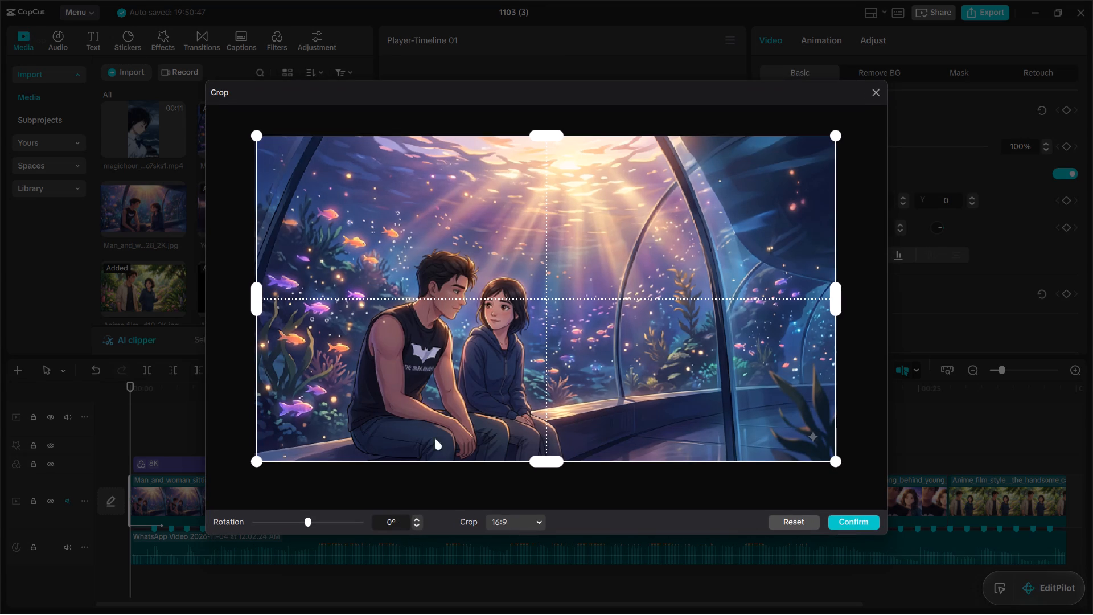
left_click(523, 520)
left_click(523, 480)
left_click_drag(835, 461, 584, 426)
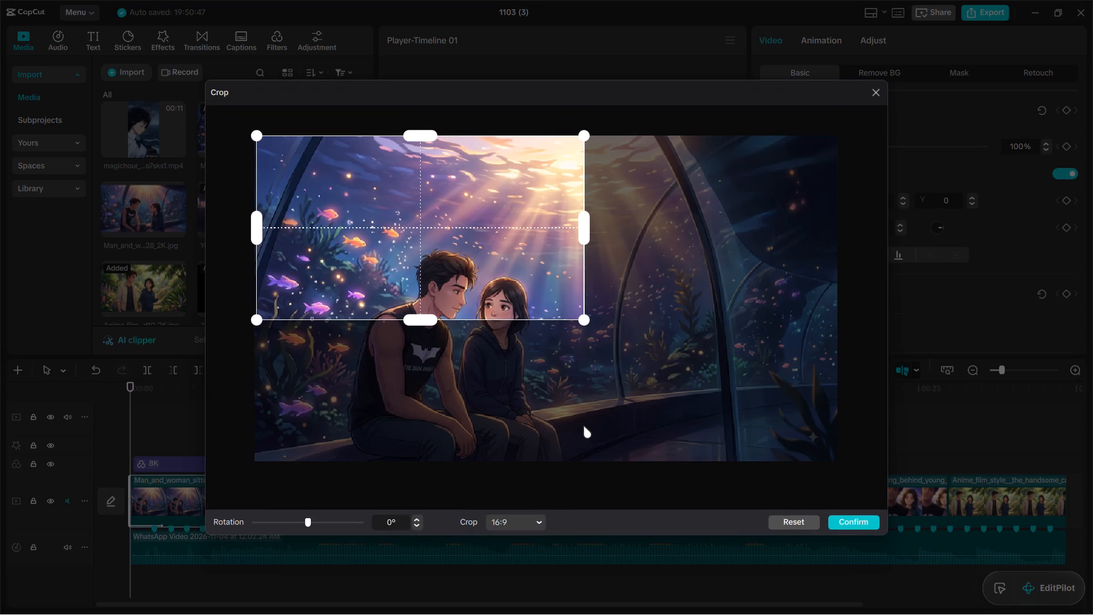
left_click_drag(584, 426, 582, 425)
left_click_drag(491, 285, 642, 347)
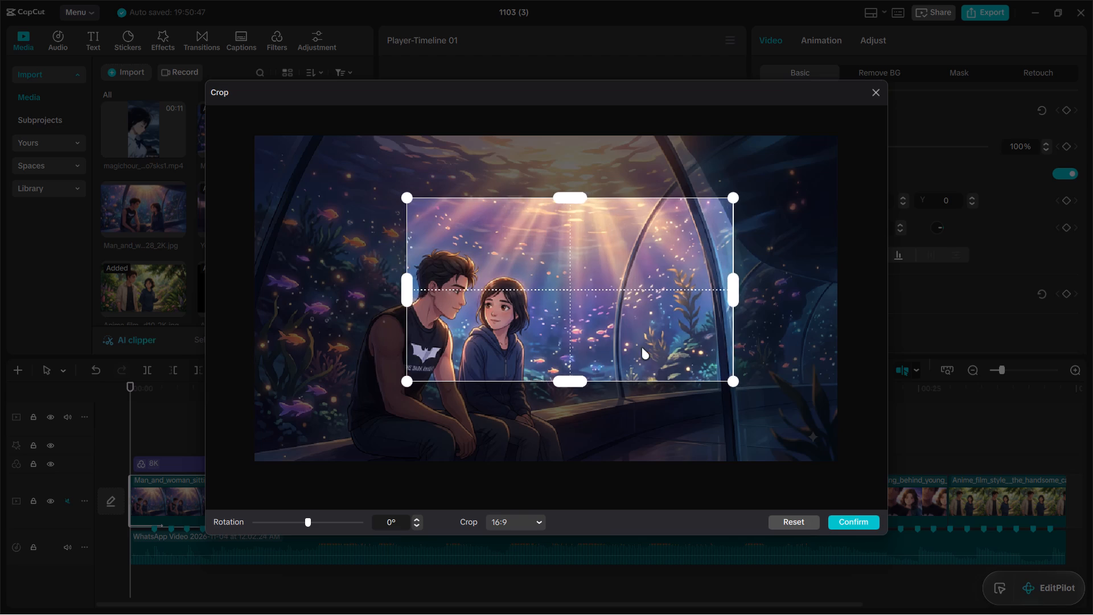
left_click_drag(642, 347, 690, 345)
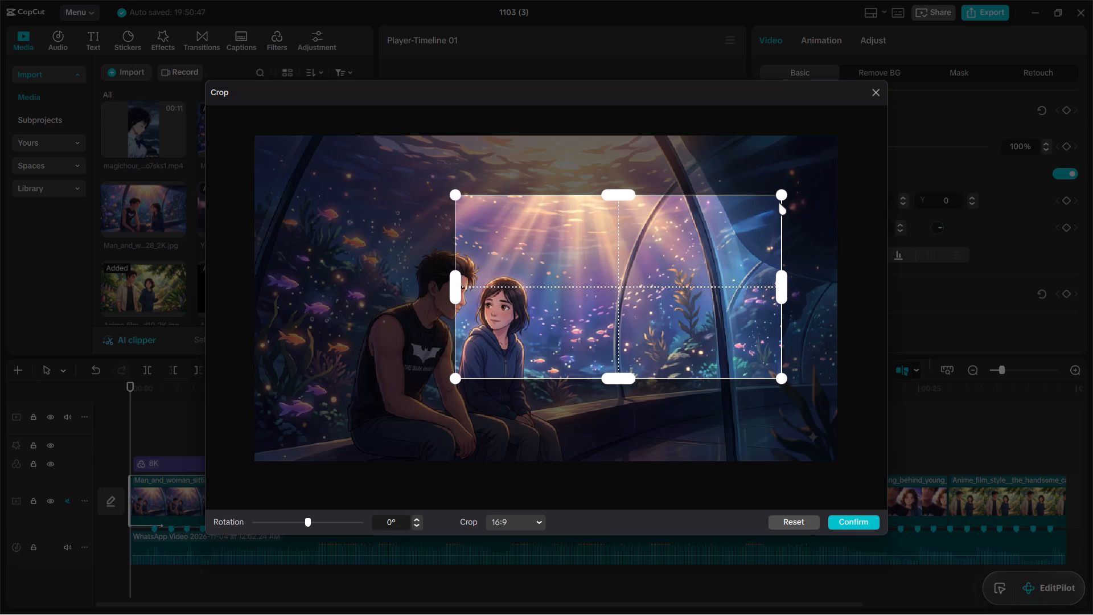
left_click_drag(785, 192, 619, 281)
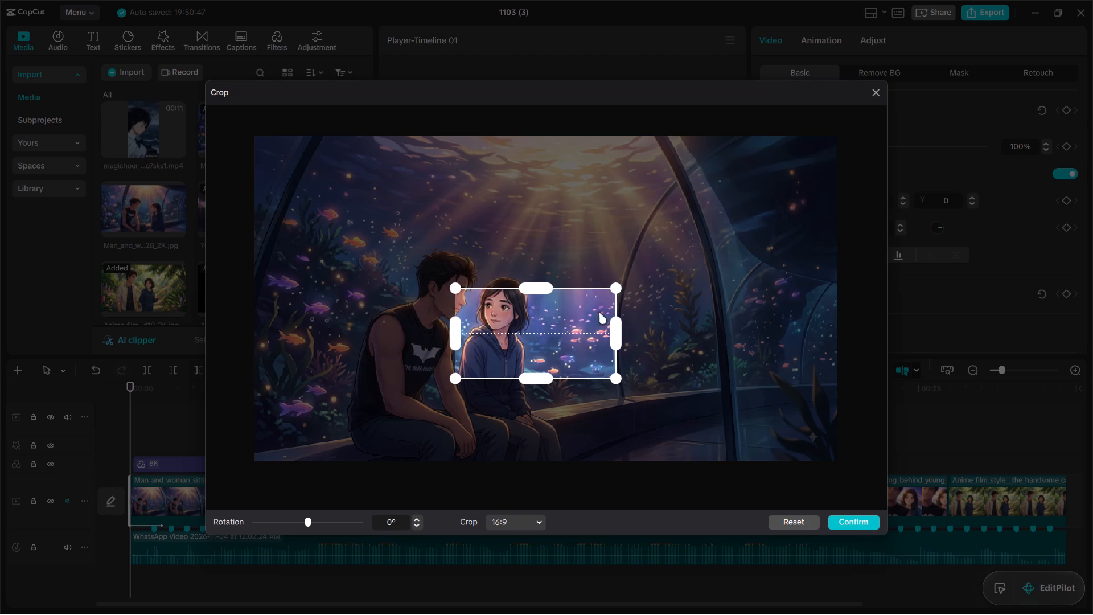
left_click_drag(578, 343, 575, 308)
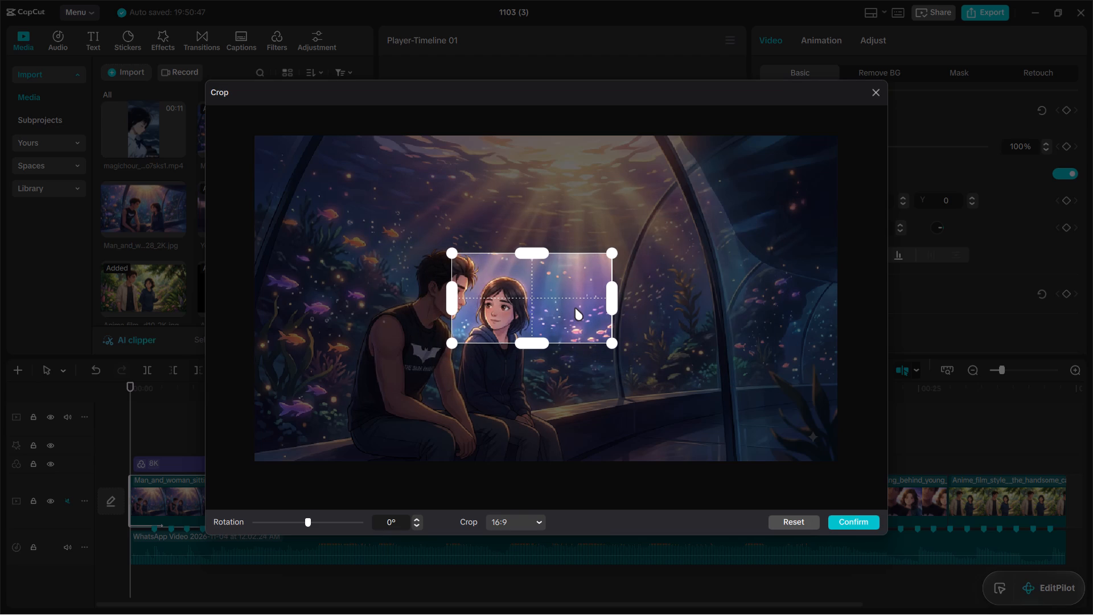
left_click_drag(575, 308, 572, 307)
left_click(859, 526)
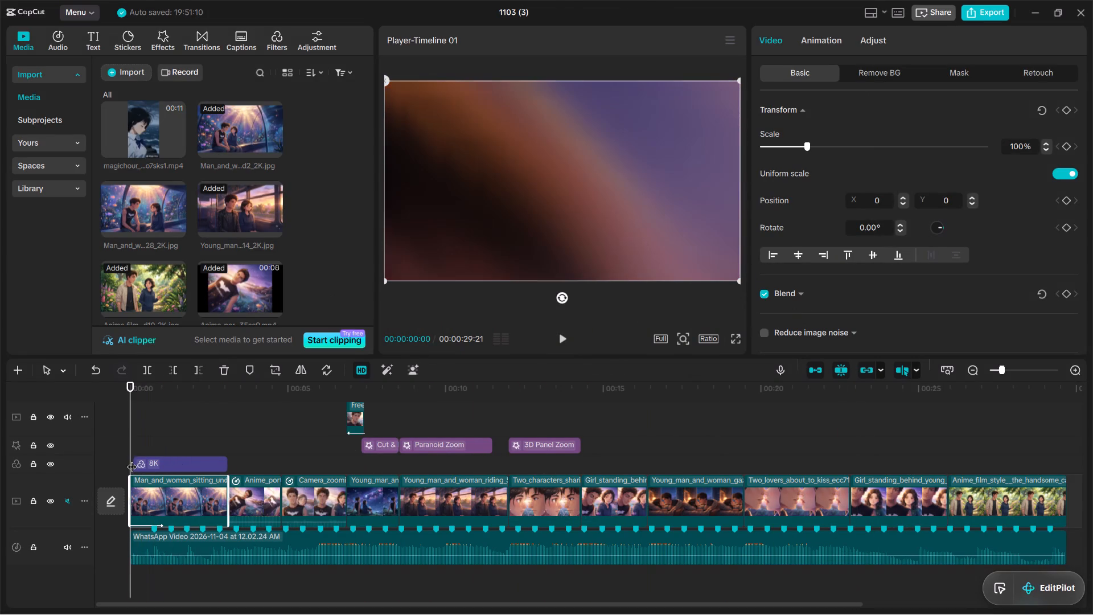
Examine the transform, blend, canvas and retouch settings of the cropped first clip with the playhead at 00:00:02:09.
left_click(206, 434)
left_click(212, 487)
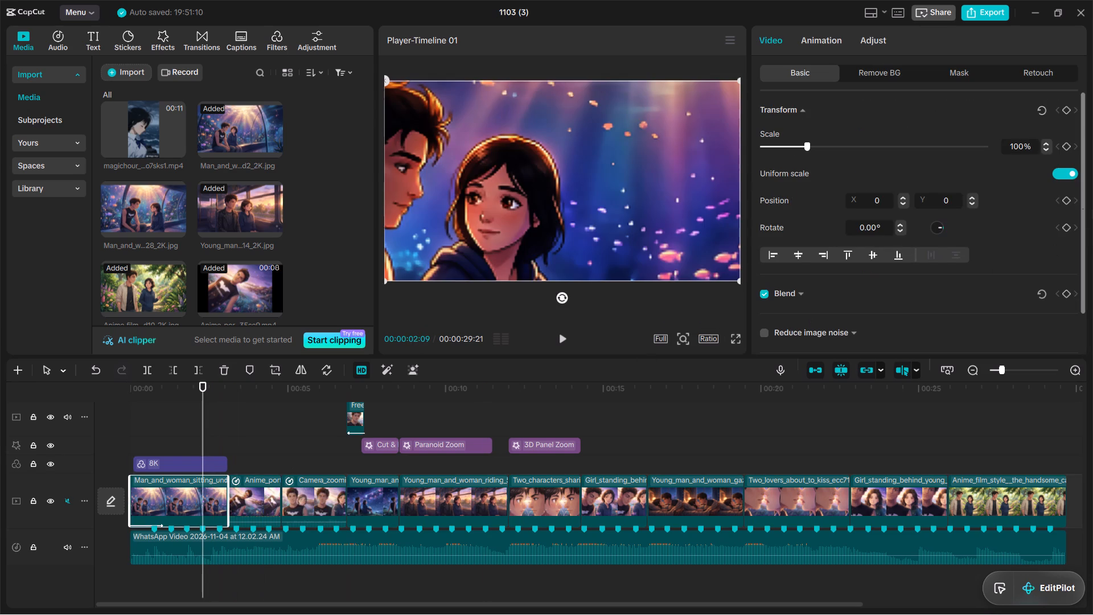
scroll(939, 247, "down", 3)
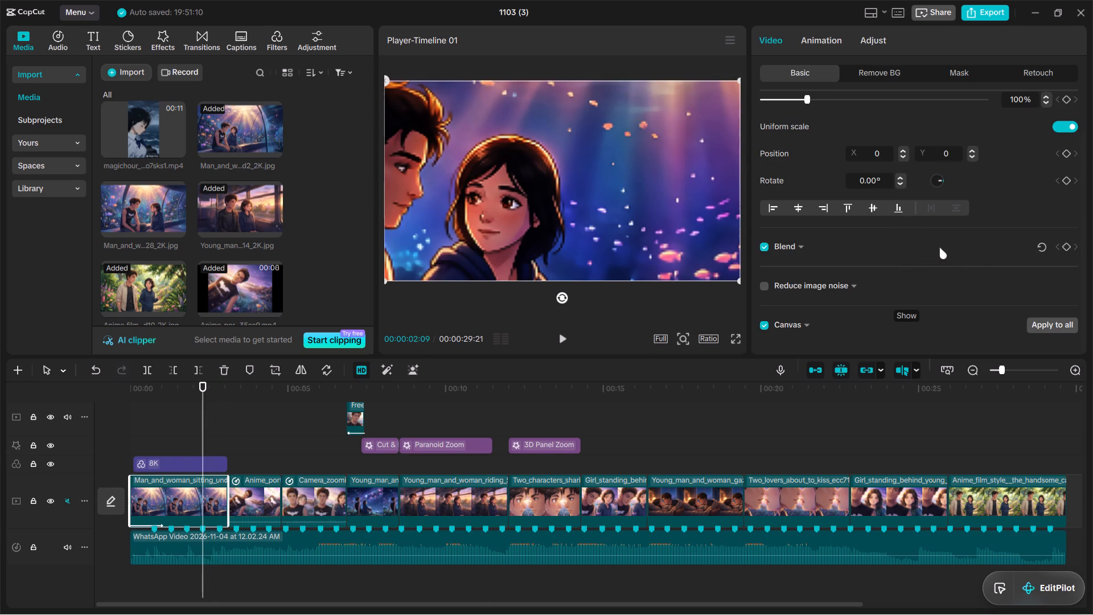
scroll(927, 243, "up", 4)
scroll(927, 242, "down", 13)
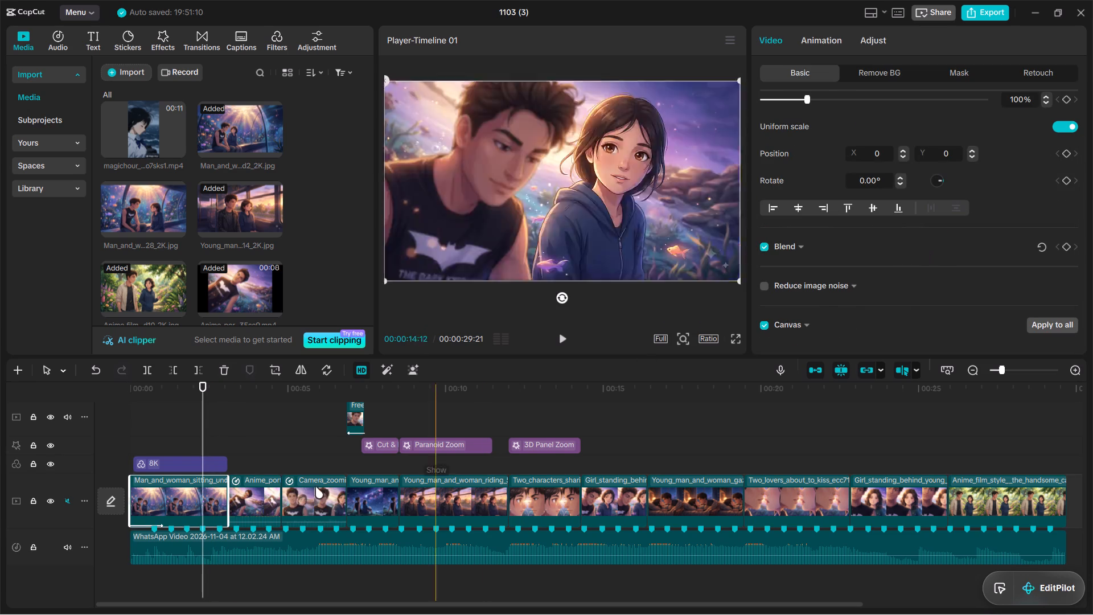
left_click(1030, 71)
scroll(883, 228, "down", 2)
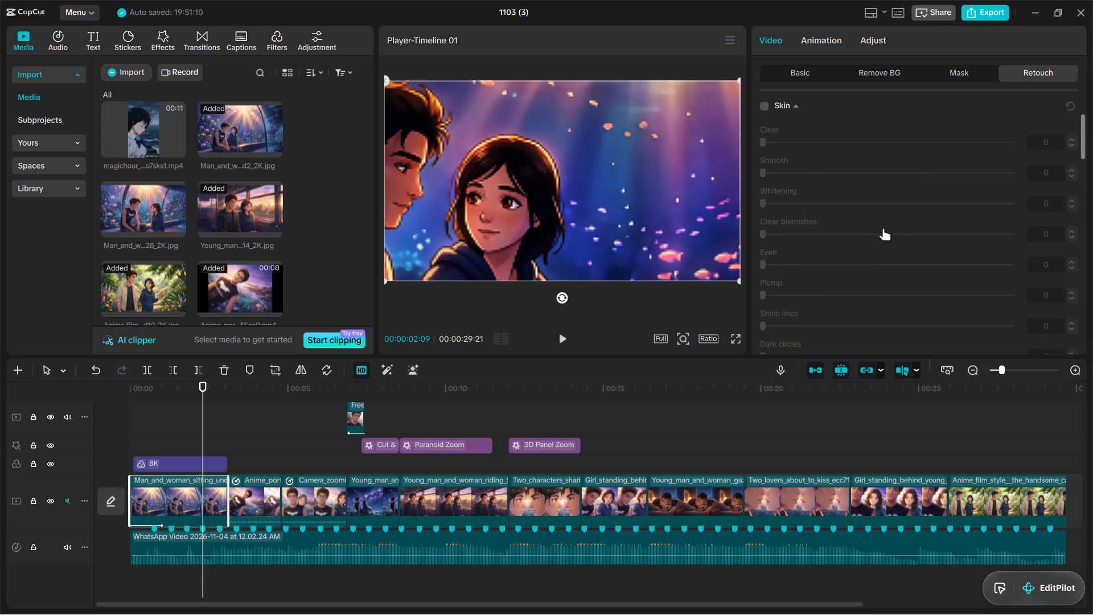
scroll(819, 203, "down", 9)
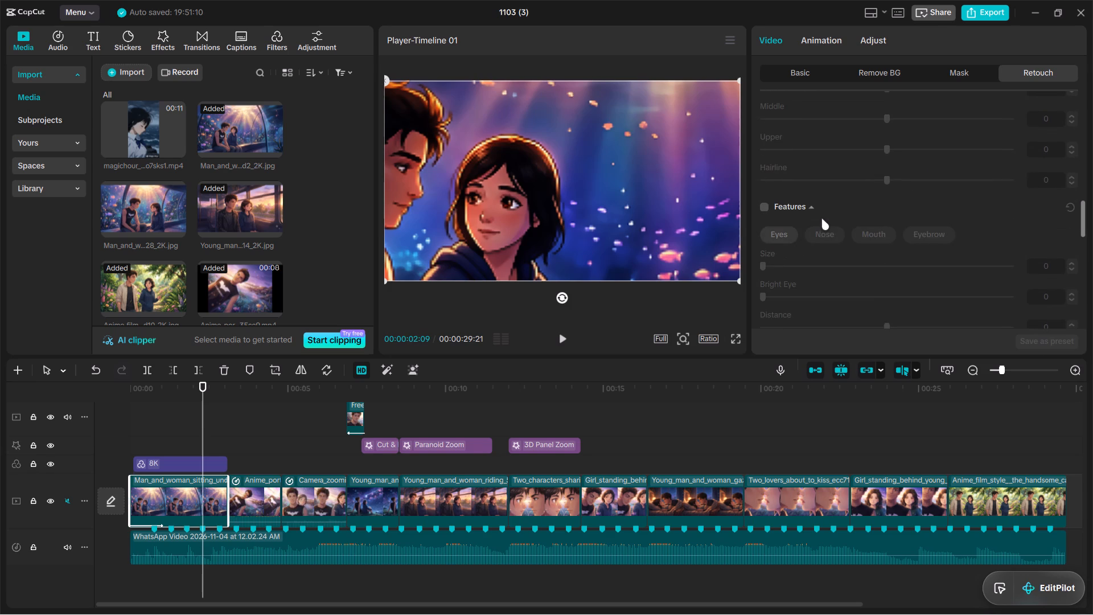
scroll(820, 219, "down", 2)
scroll(783, 187, "up", 1)
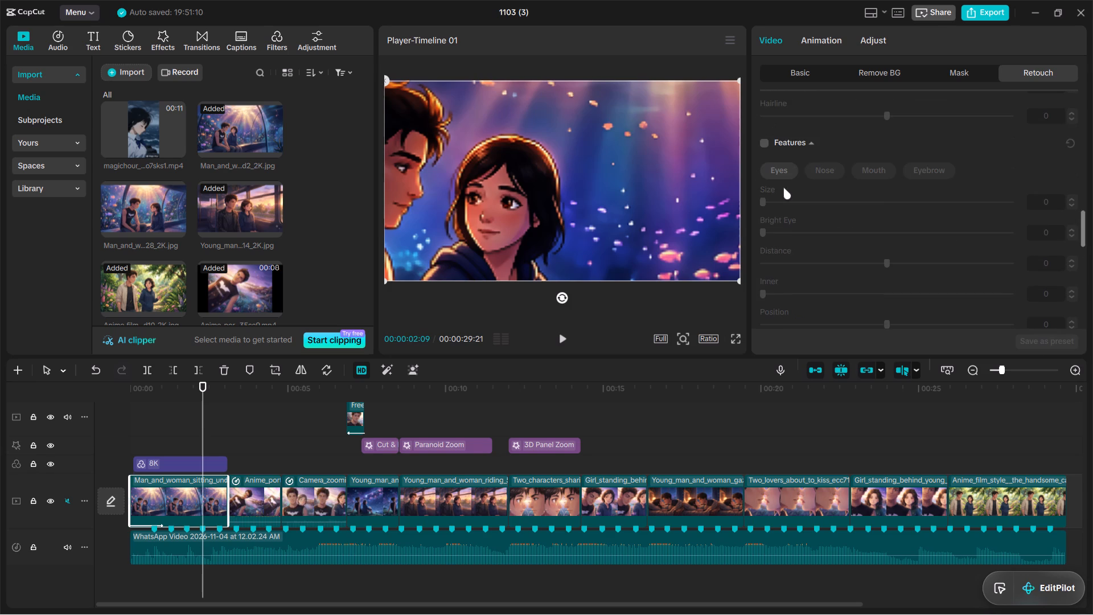
scroll(783, 187, "down", 4)
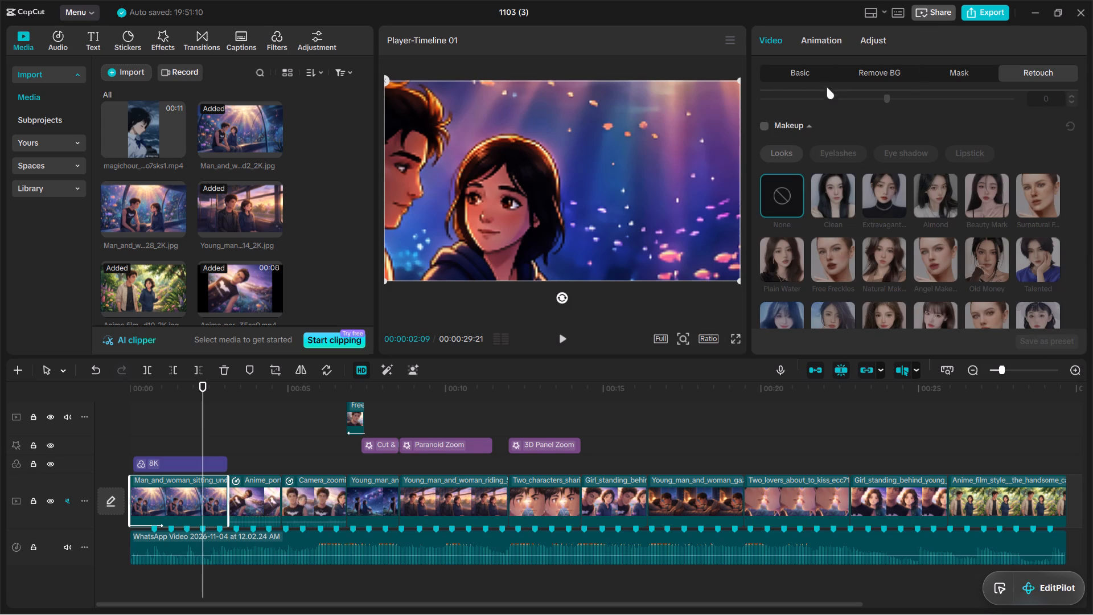
left_click(819, 43)
Set the Clarity adjustment of the first clip to about 58.
left_click(869, 41)
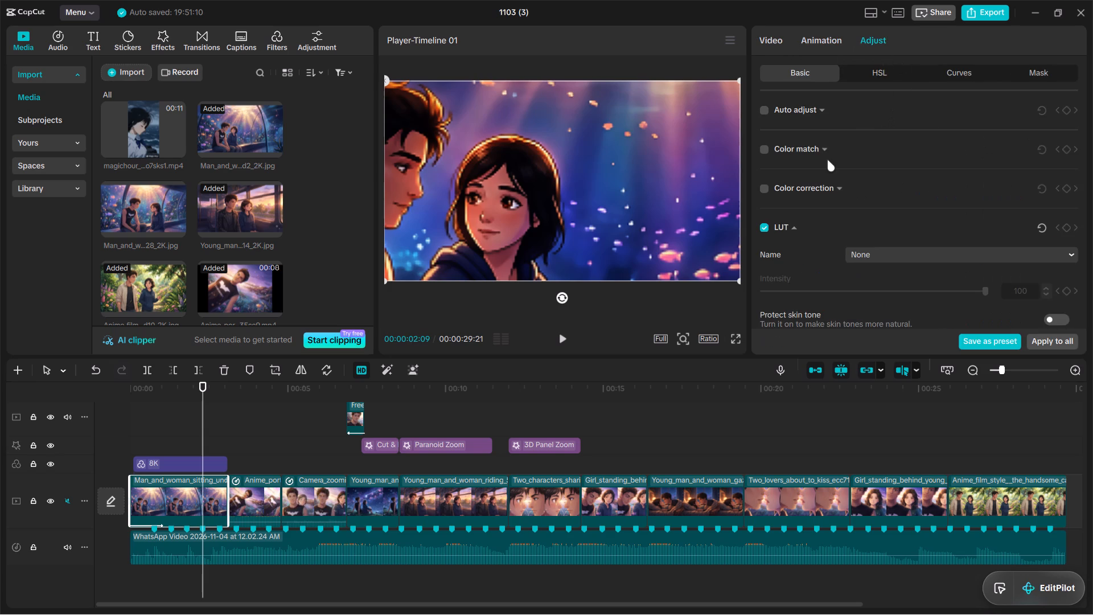
scroll(827, 159, "down", 2)
scroll(825, 244, "down", 5)
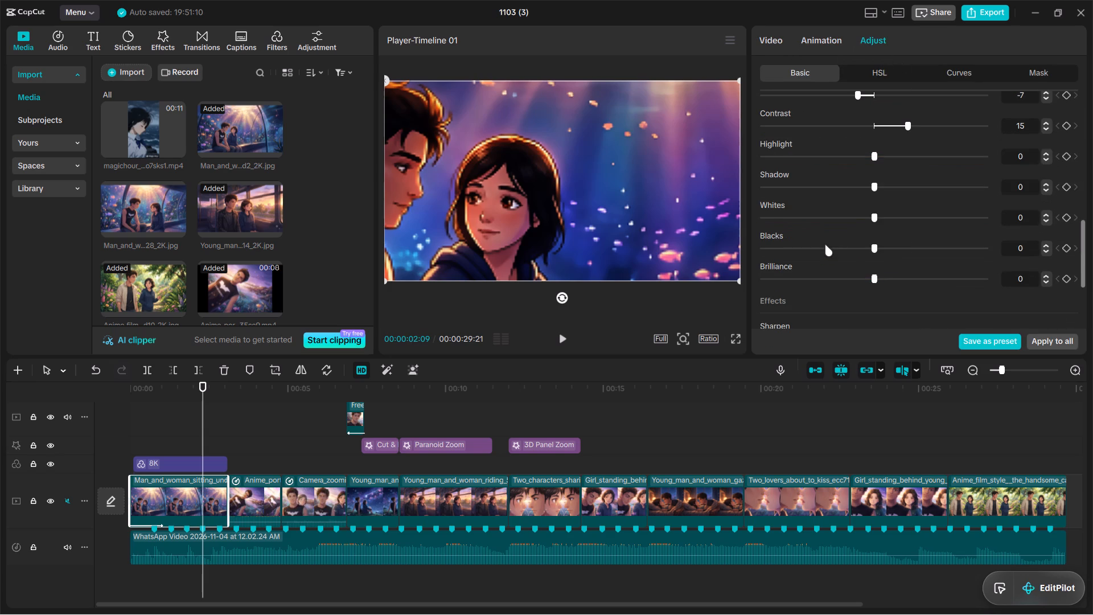
scroll(825, 244, "down", 2)
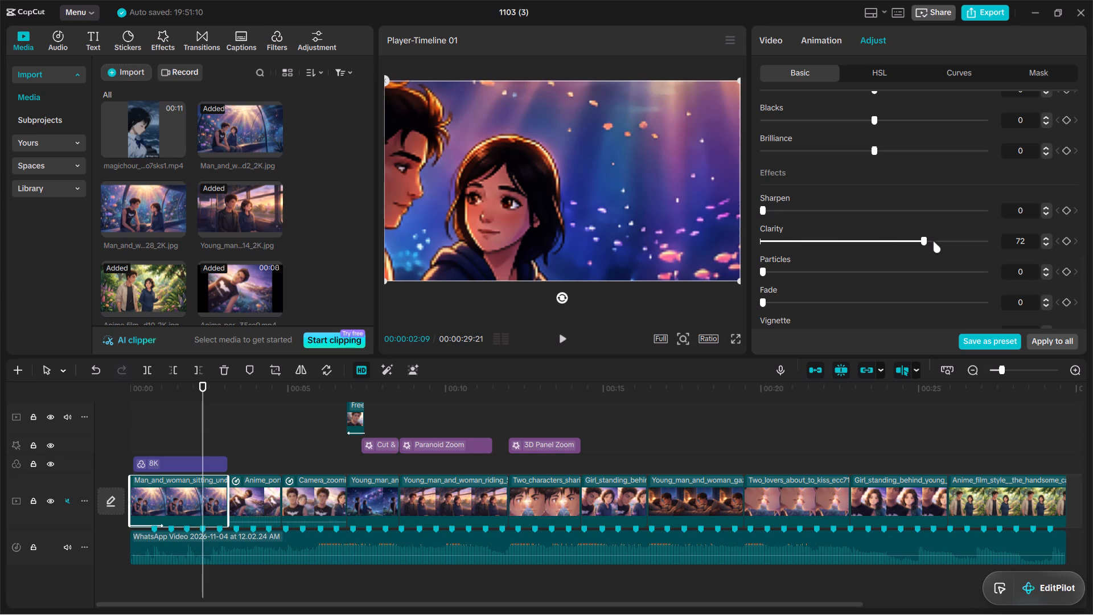
left_click_drag(923, 243, 893, 248)
left_click_drag(893, 248, 608, 339)
left_click_drag(763, 241, 763, 240)
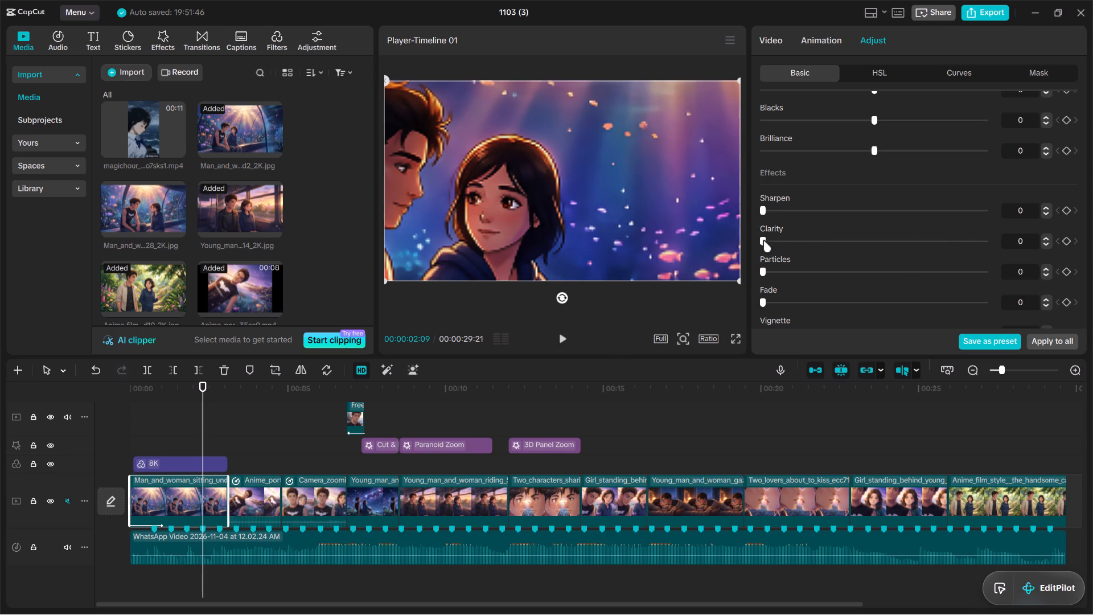
left_click_drag(763, 240, 888, 259)
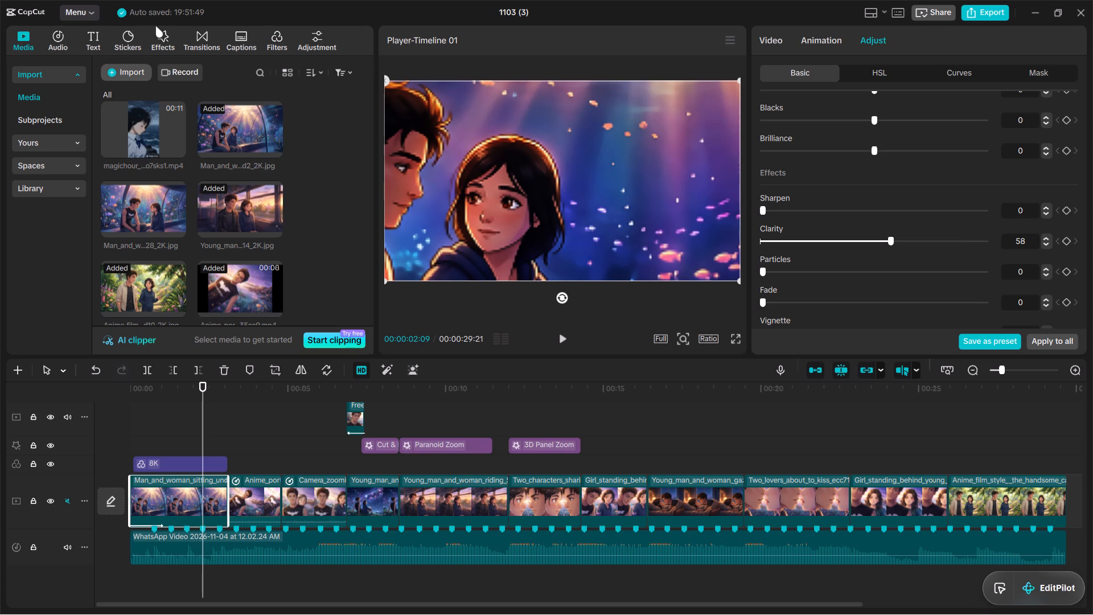
Open the video effects library and try reloading its content.
left_click(161, 43)
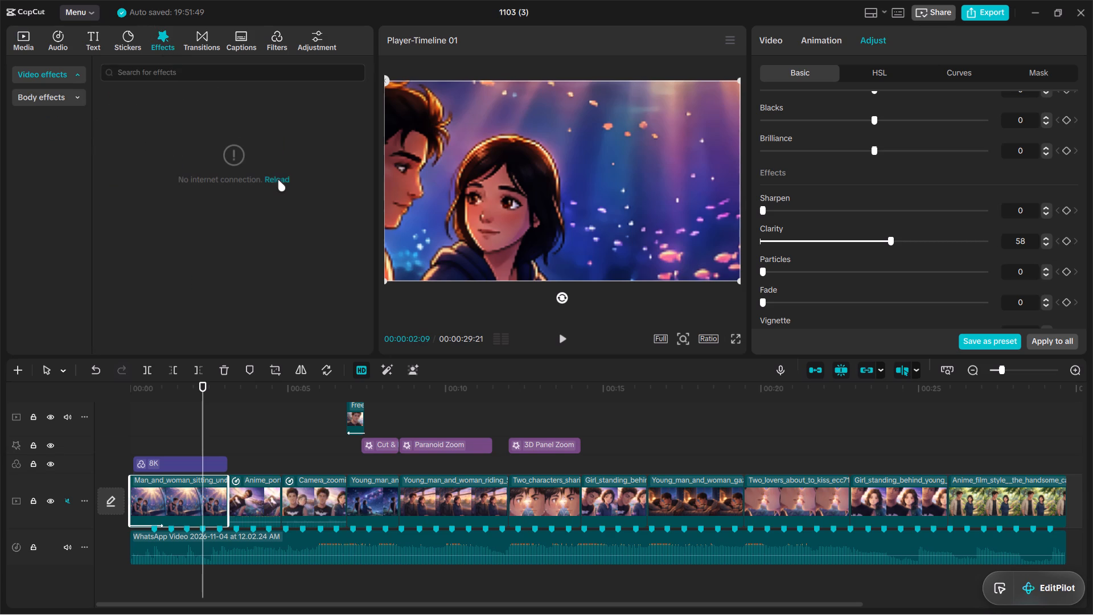
double_click(281, 179)
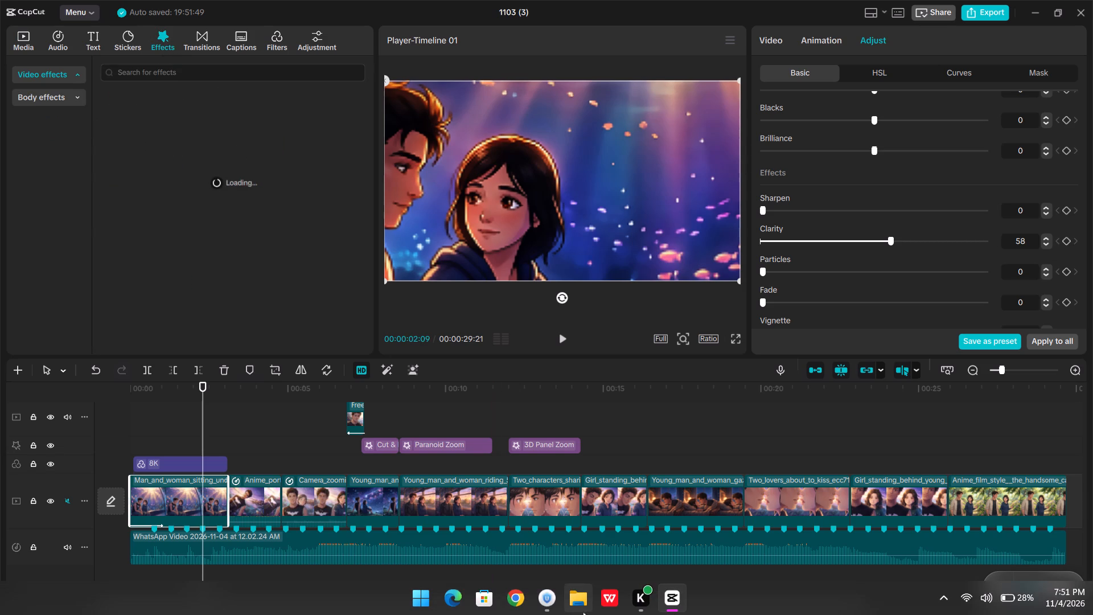
Switch to Urban VPN, connect to the Russia location, and minimize the VPN window.
left_click(539, 561)
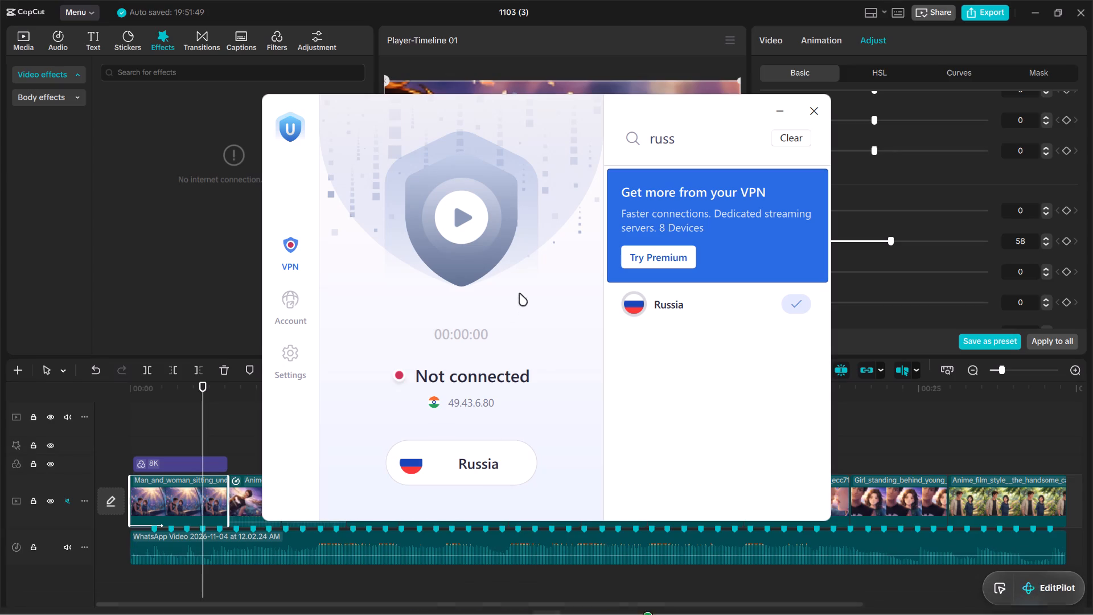
left_click(466, 224)
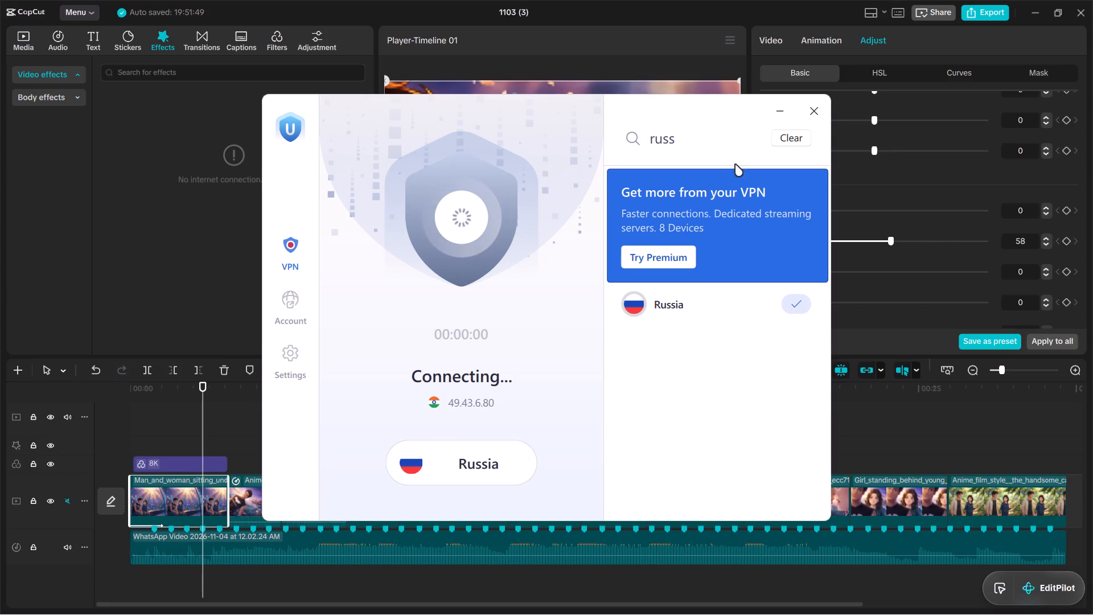
left_click(782, 105)
Back in CapCut, retry loading the video effects library.
left_click(272, 178)
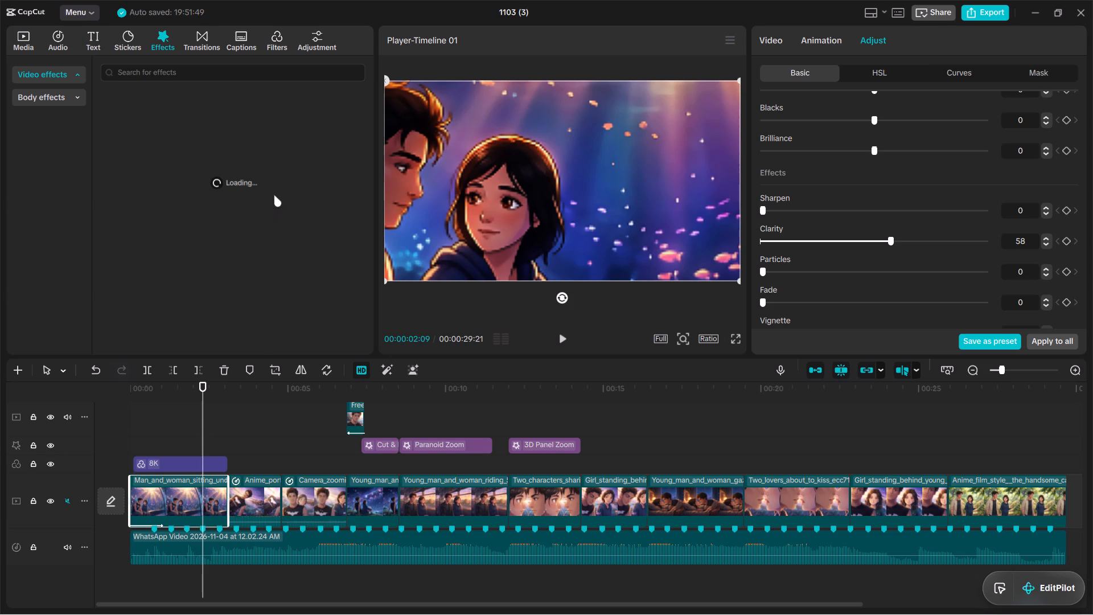
left_click(282, 177)
double_click(285, 179)
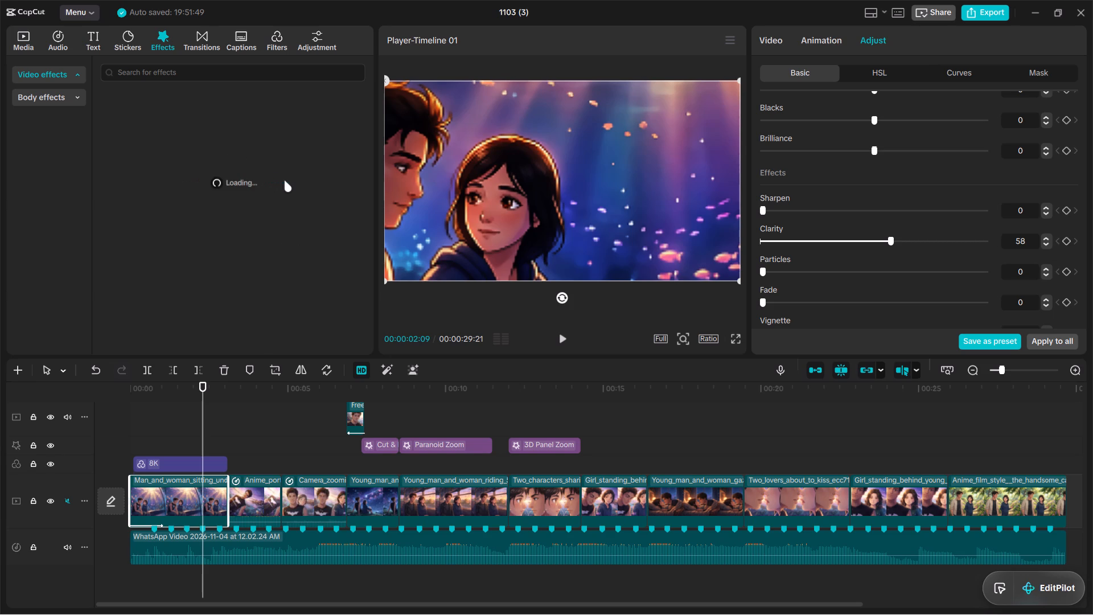
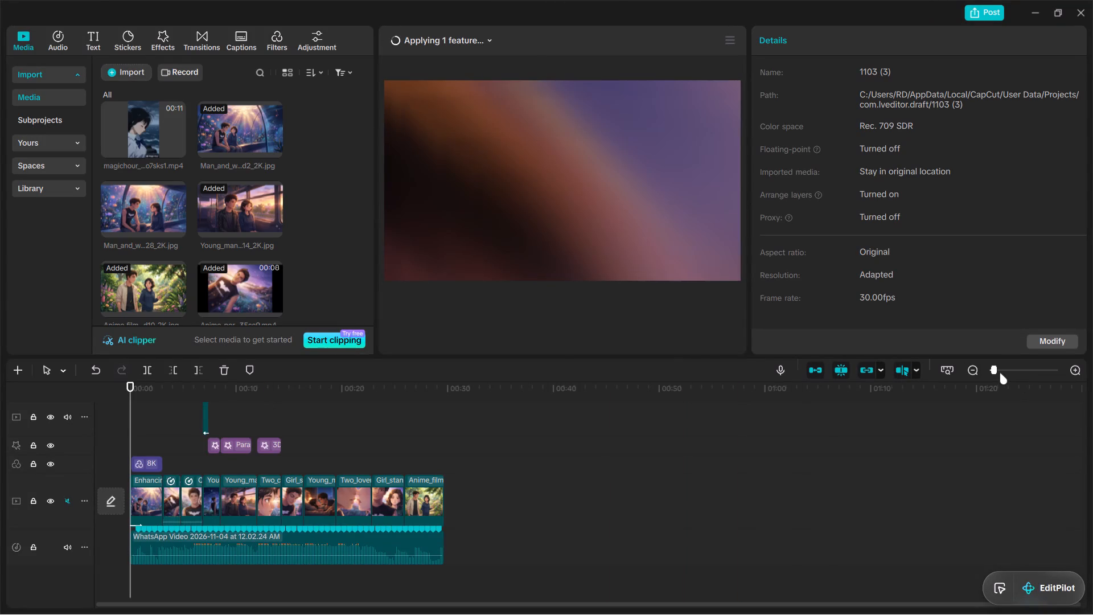
Search the video effects for "soft" and apply Retro Daydream to the first clip on the main track.
left_click_drag(995, 370, 1007, 370)
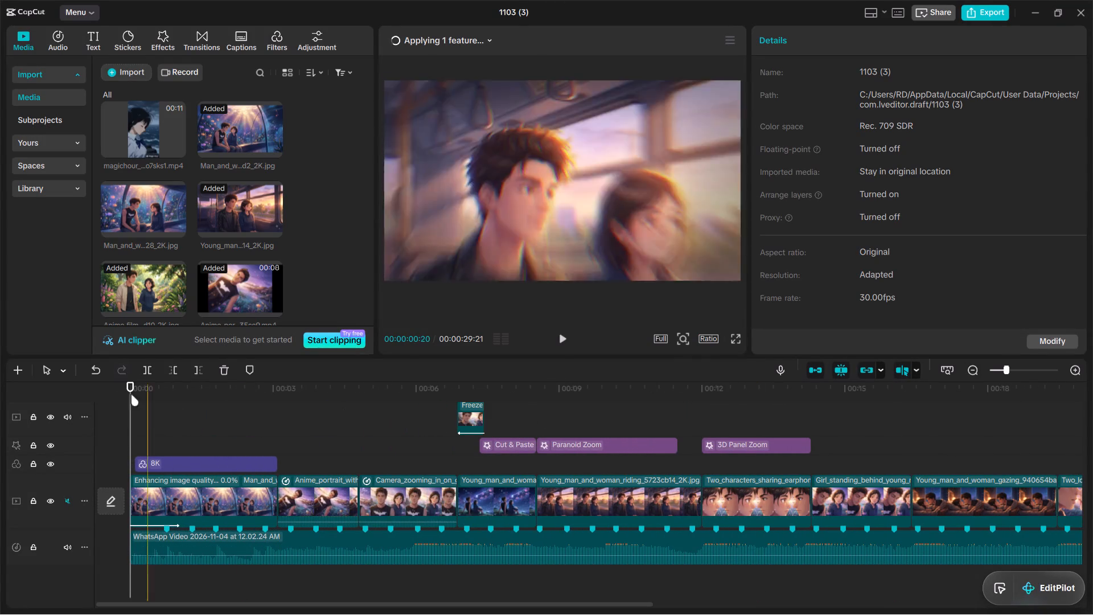
left_click(161, 41)
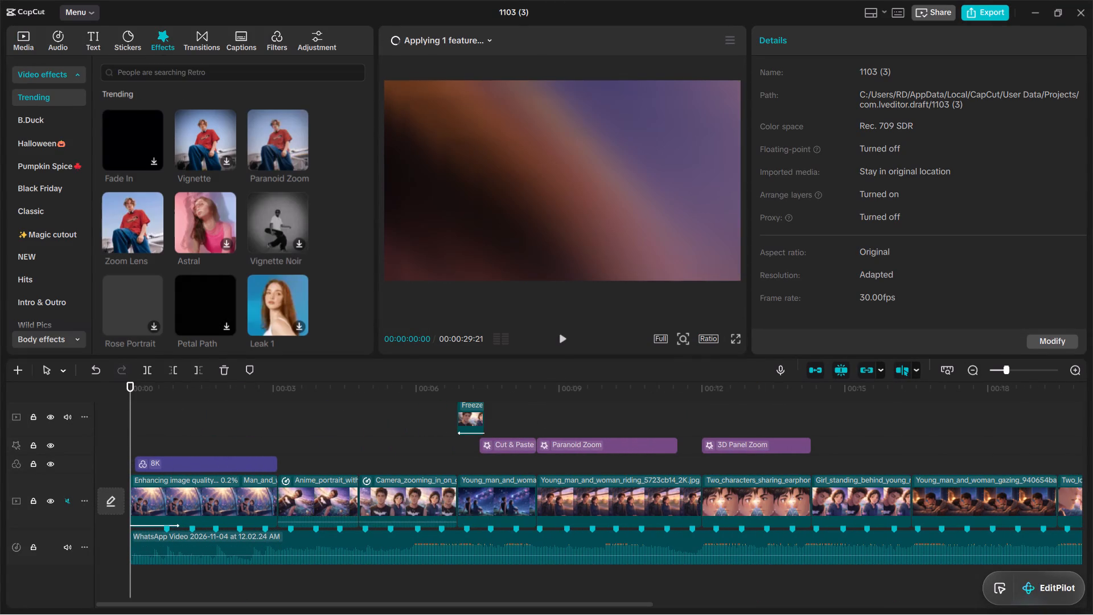
left_click(187, 76)
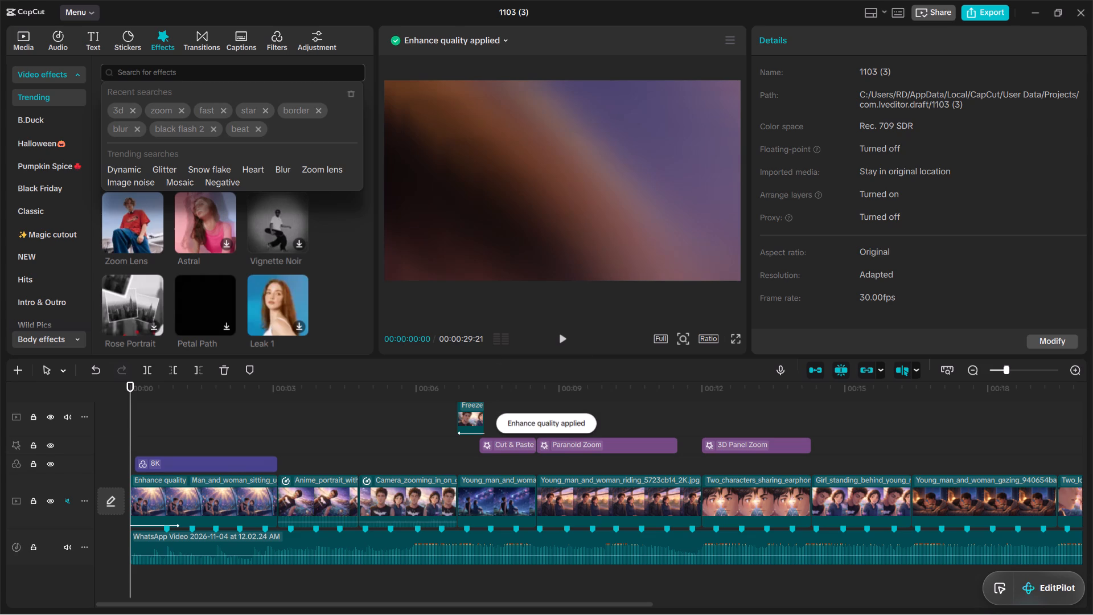
type("blu")
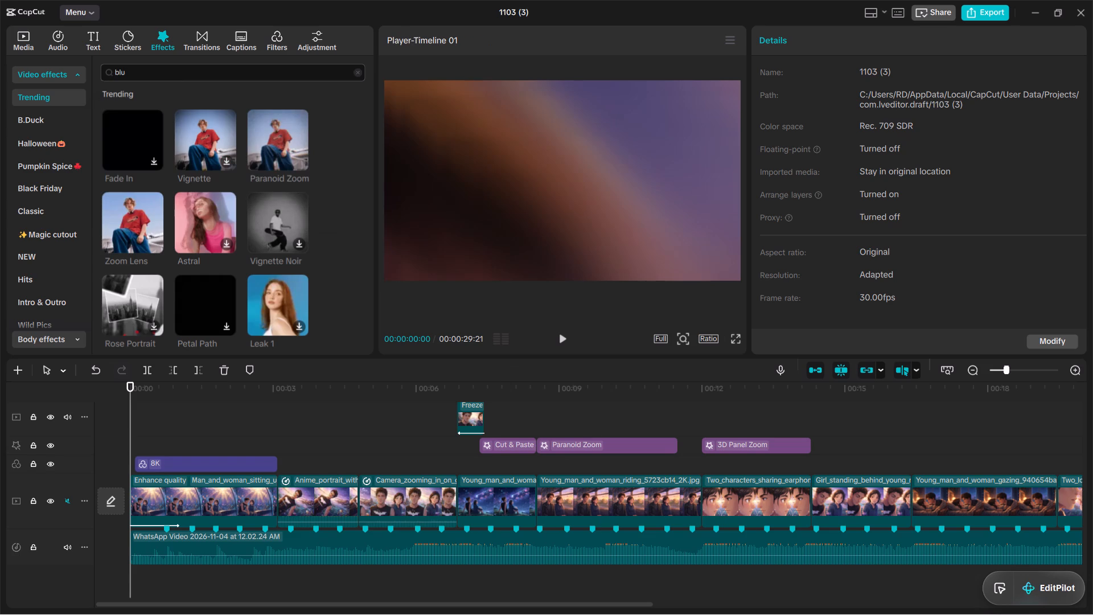
key("BackSpace")
key("BackSpace")
key("BackSpace")
key("BackSpace")
type("soft")
key("Return")
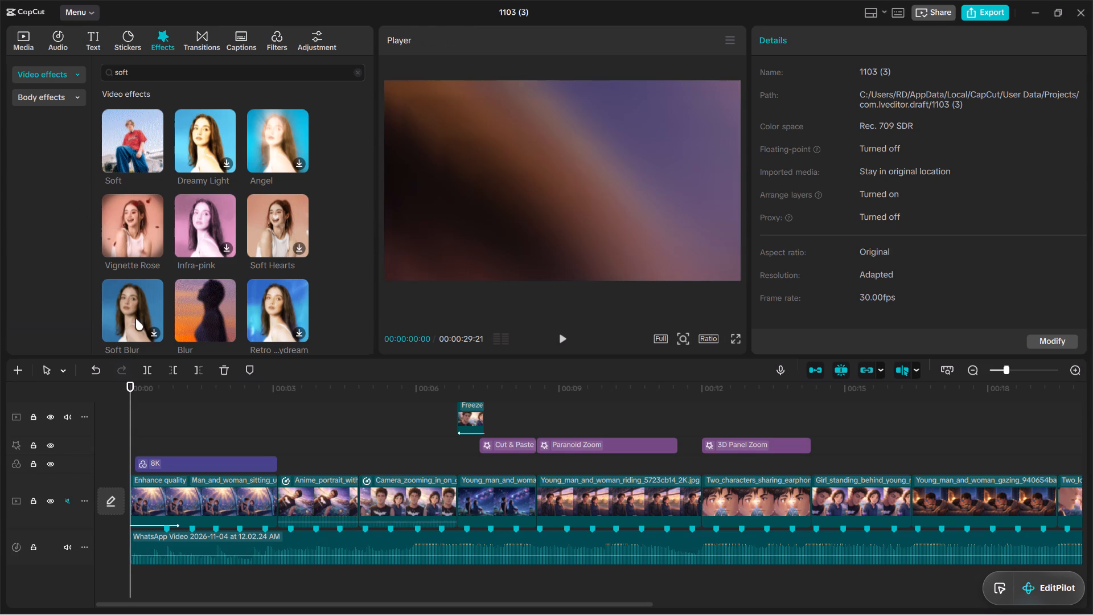
left_click(274, 312)
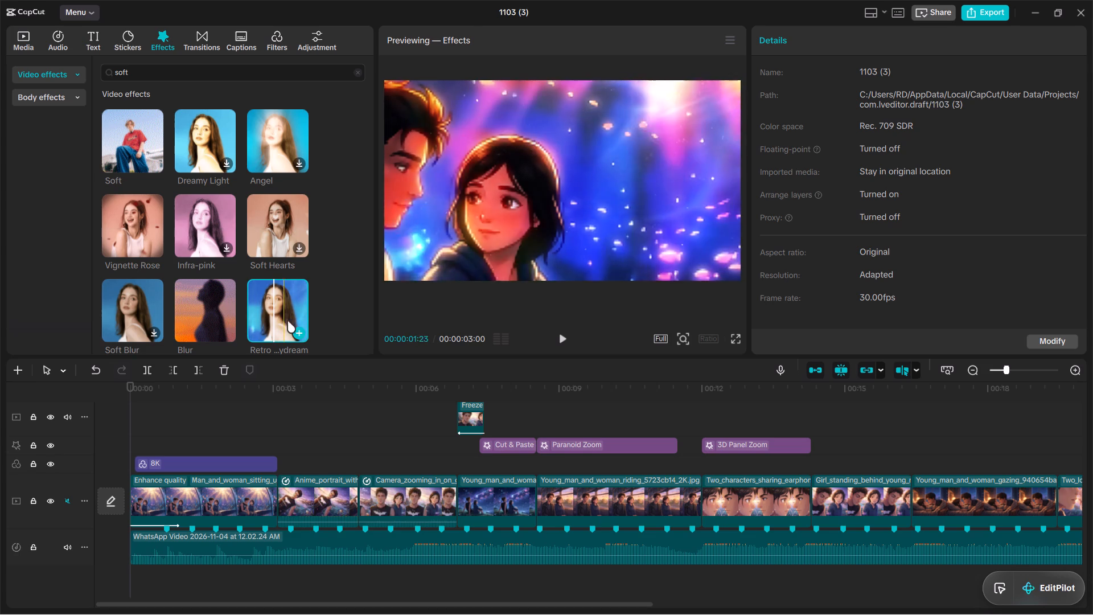
left_click_drag(295, 323, 206, 483)
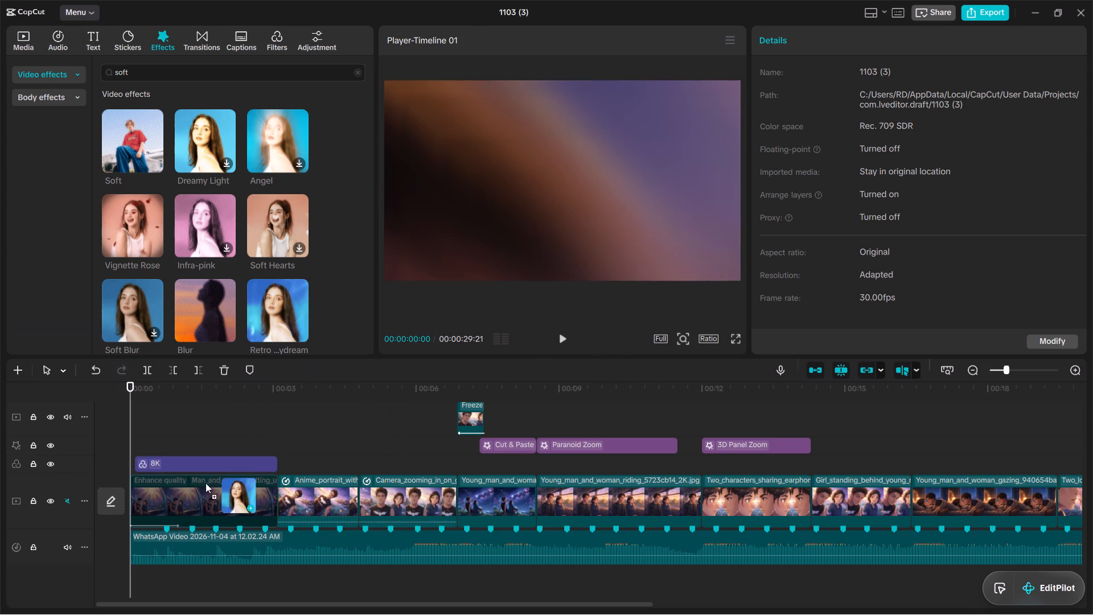
left_click_drag(206, 483, 190, 490)
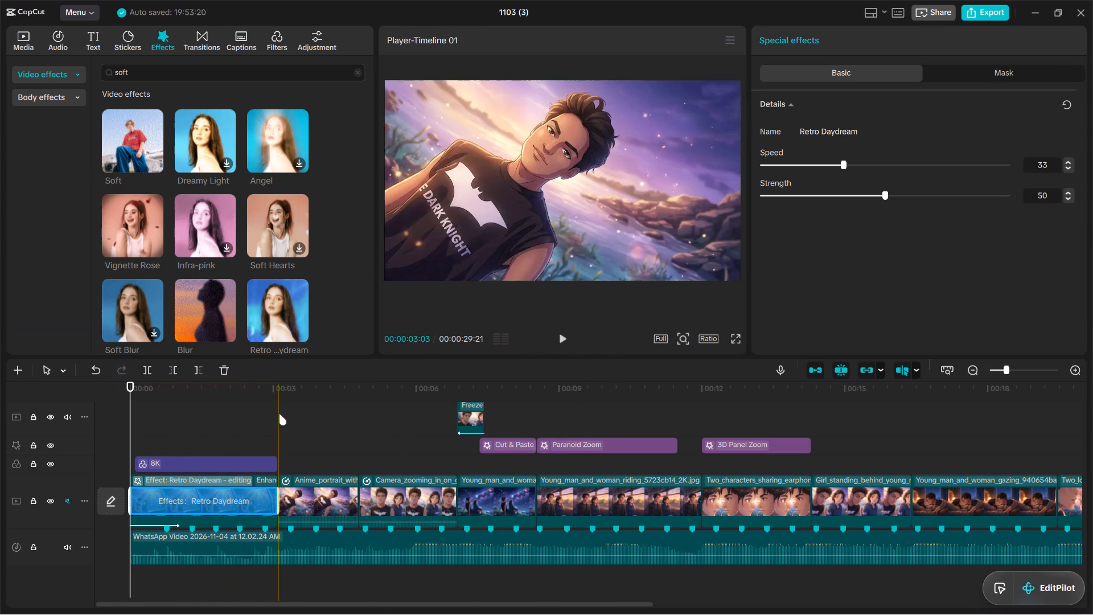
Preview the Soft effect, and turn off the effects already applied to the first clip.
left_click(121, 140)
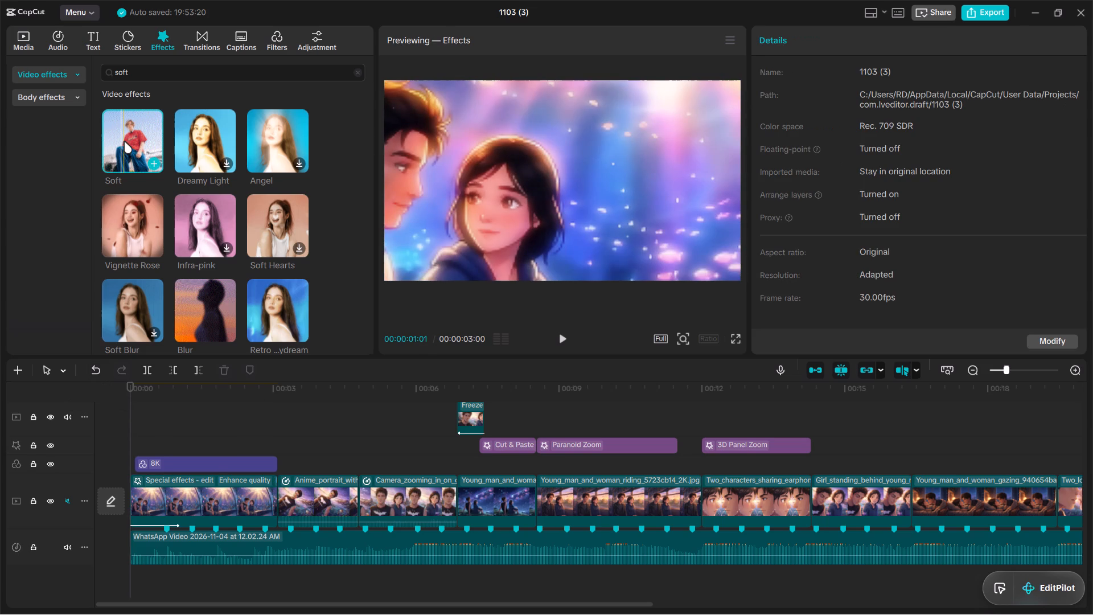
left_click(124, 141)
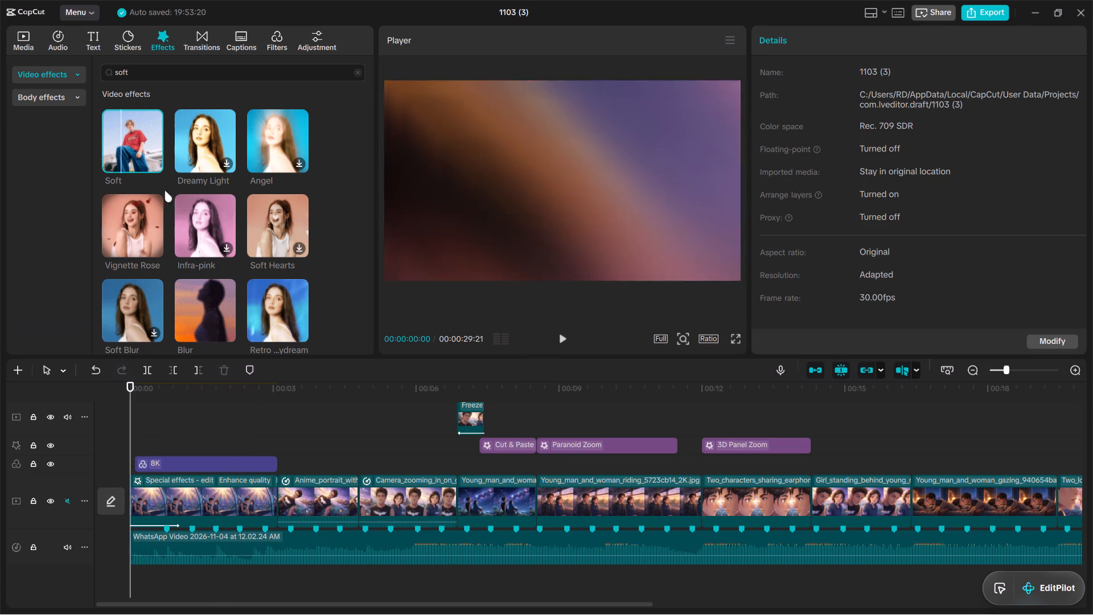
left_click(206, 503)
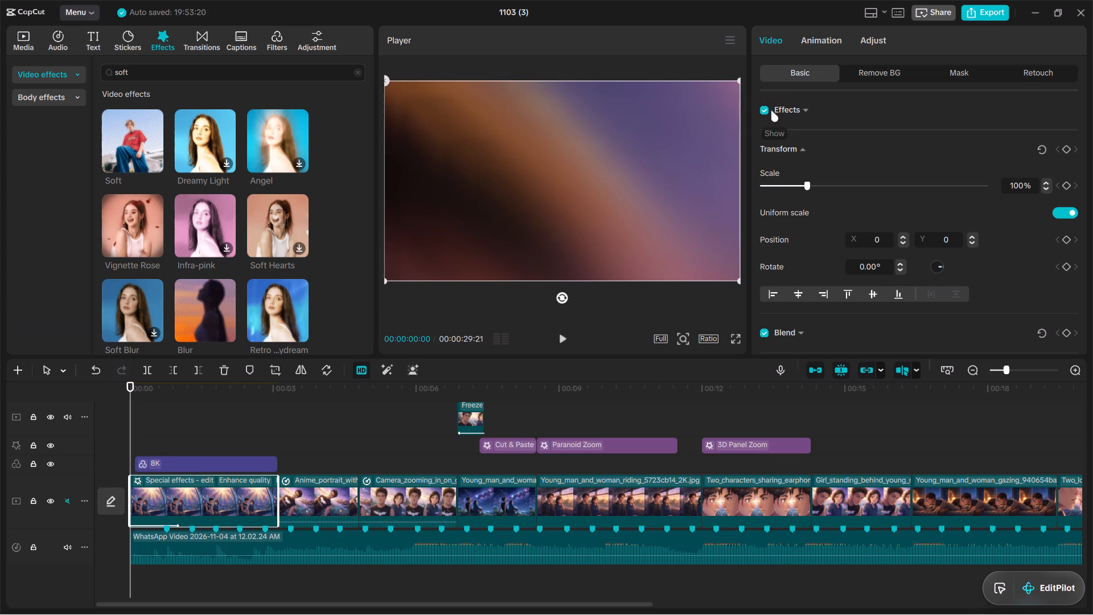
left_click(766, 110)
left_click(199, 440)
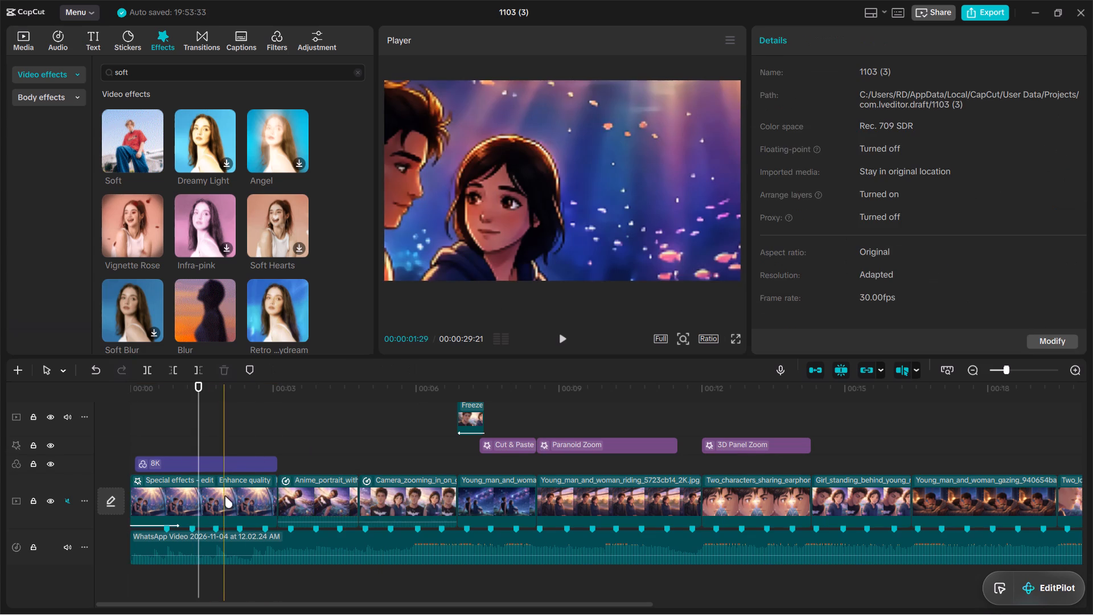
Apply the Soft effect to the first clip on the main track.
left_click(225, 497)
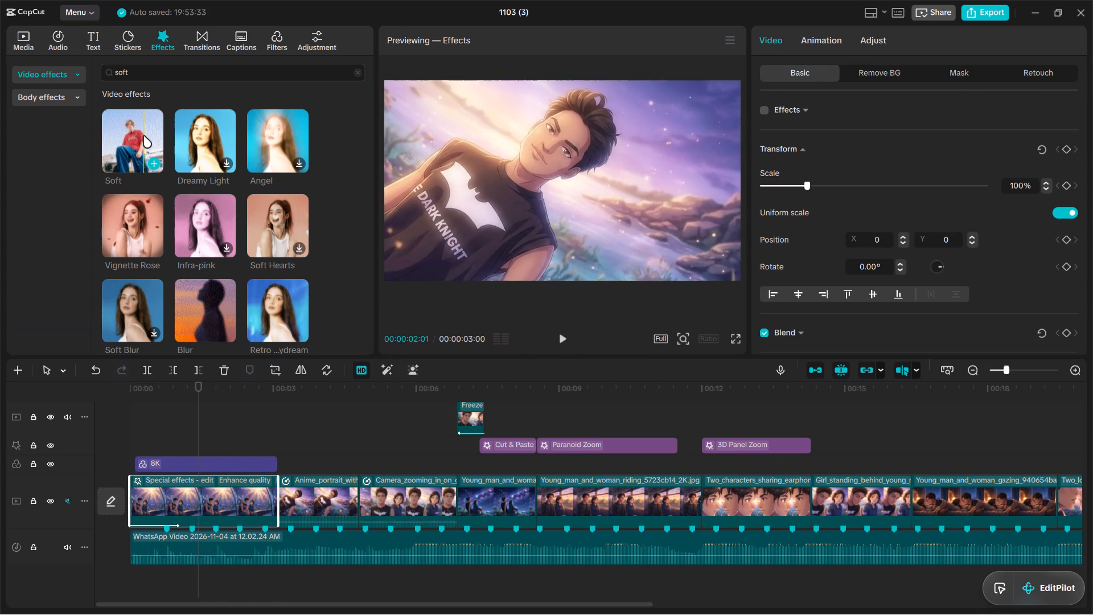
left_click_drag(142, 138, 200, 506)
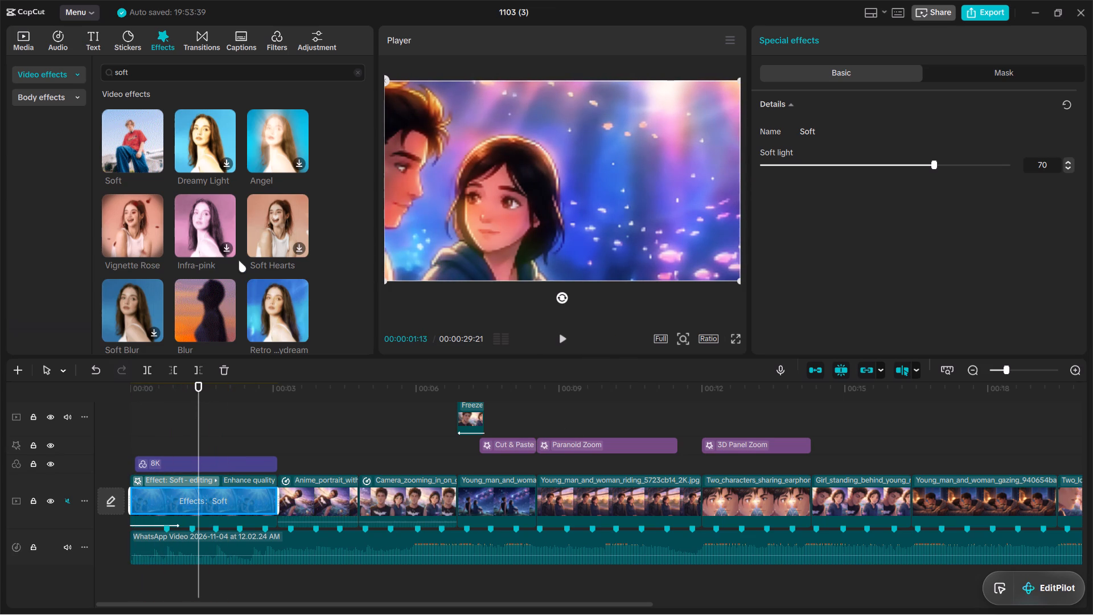
Browse the "soft" search results, preview Dreamy Light and apply it to the first clip.
scroll(196, 151, "down", 2)
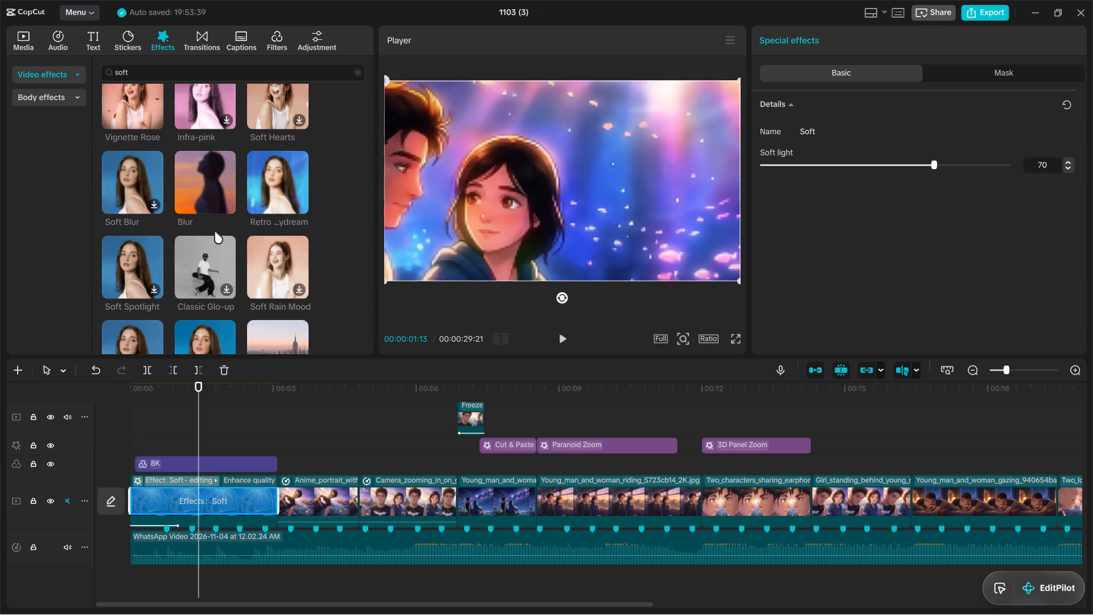
scroll(215, 231, "up", 6)
left_click(213, 141)
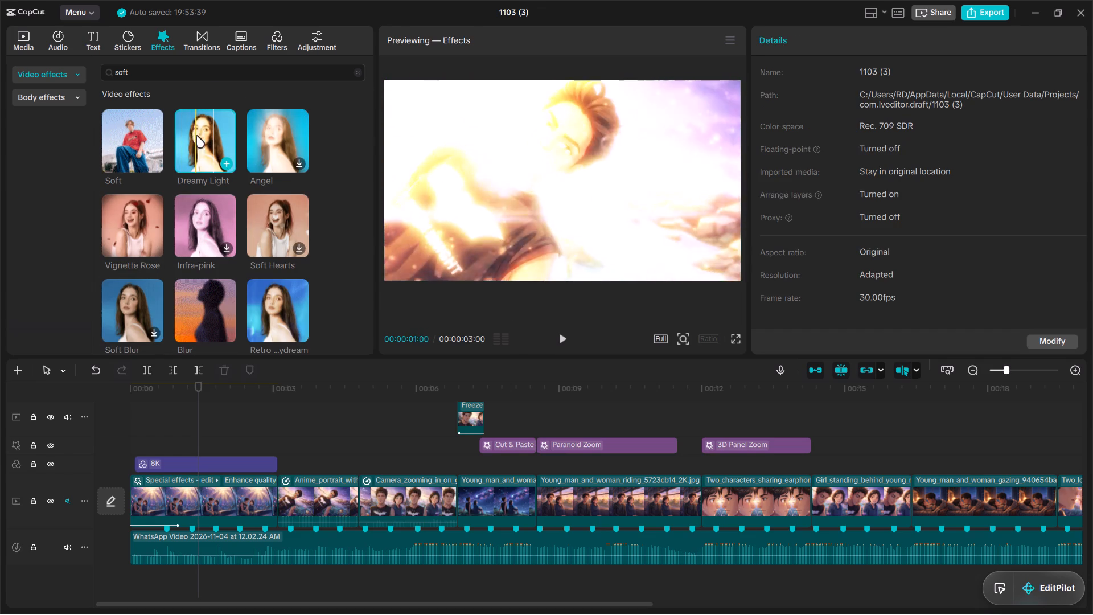
left_click_drag(215, 133, 222, 335)
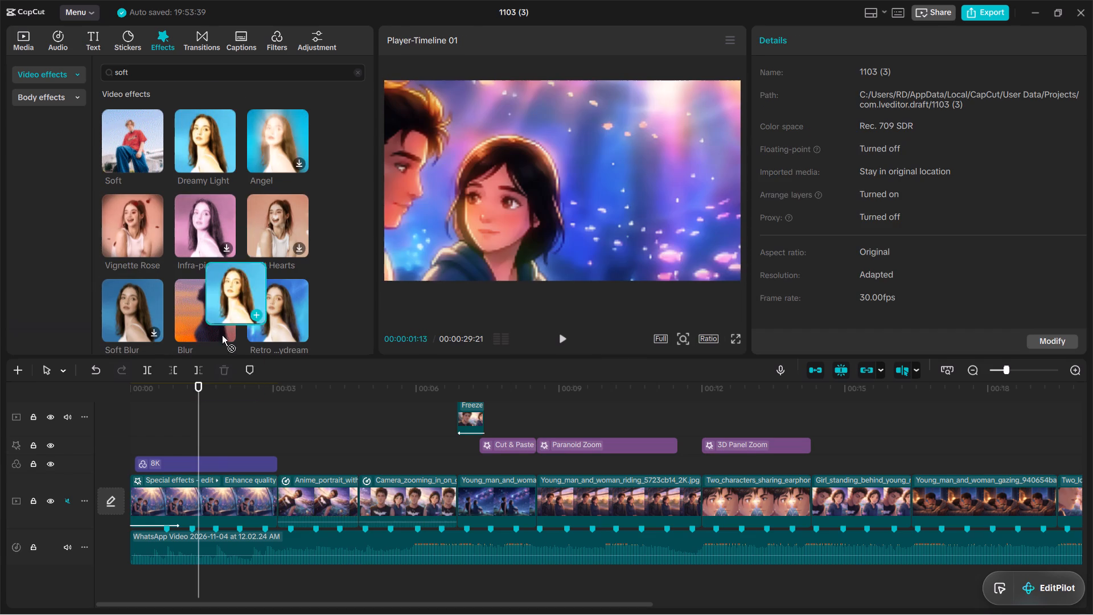
left_click_drag(222, 335, 188, 507)
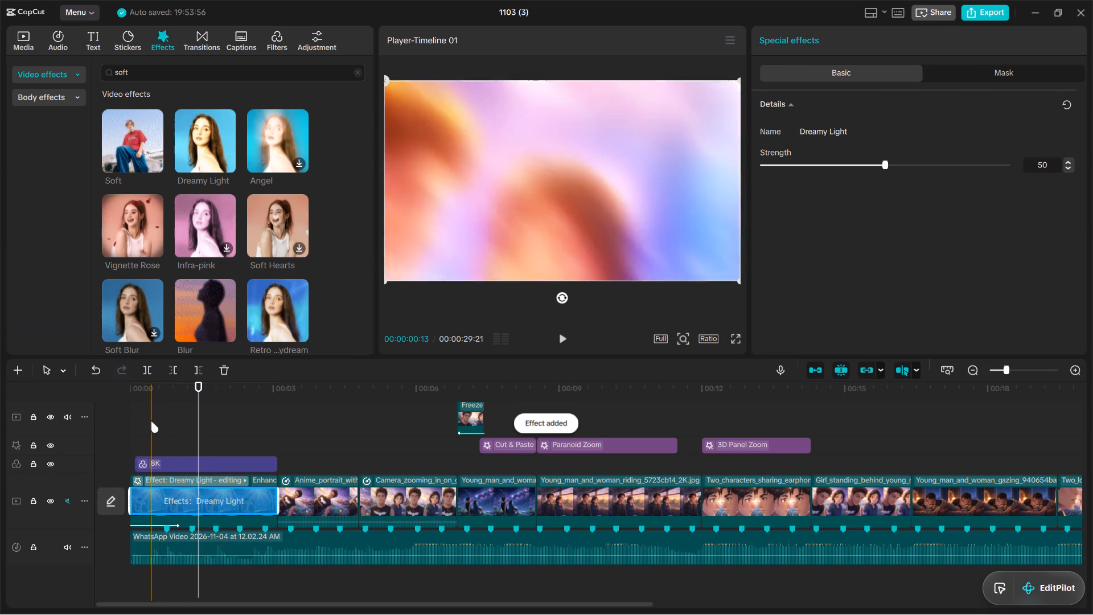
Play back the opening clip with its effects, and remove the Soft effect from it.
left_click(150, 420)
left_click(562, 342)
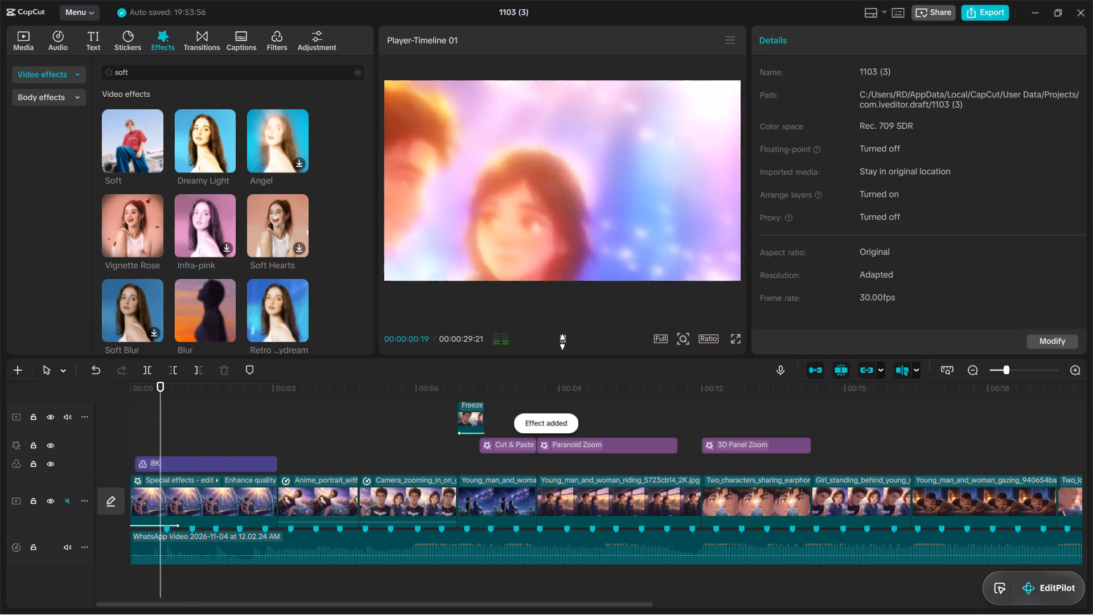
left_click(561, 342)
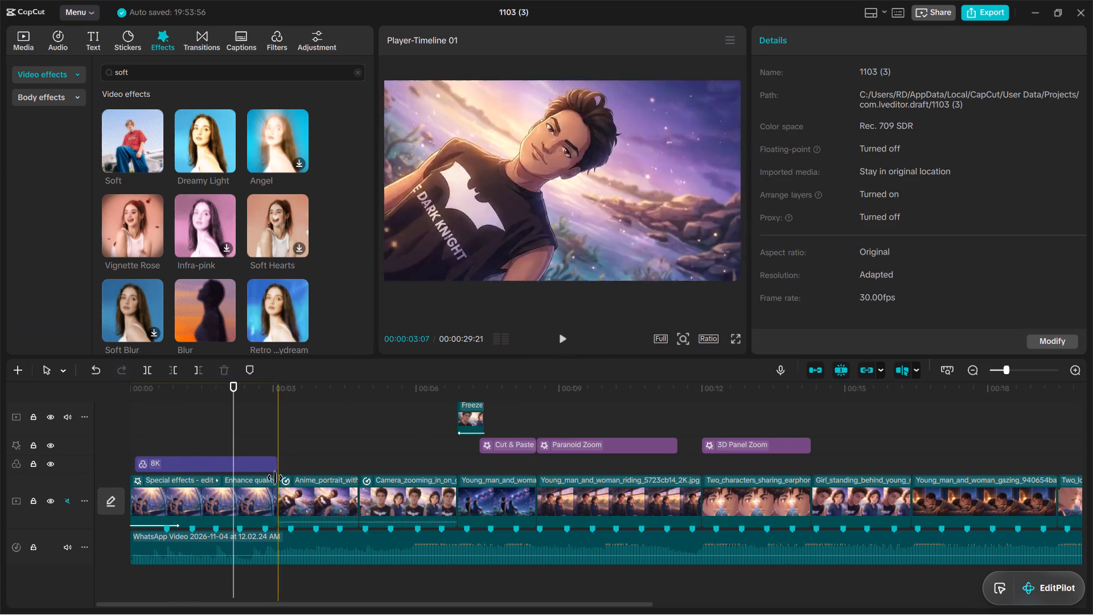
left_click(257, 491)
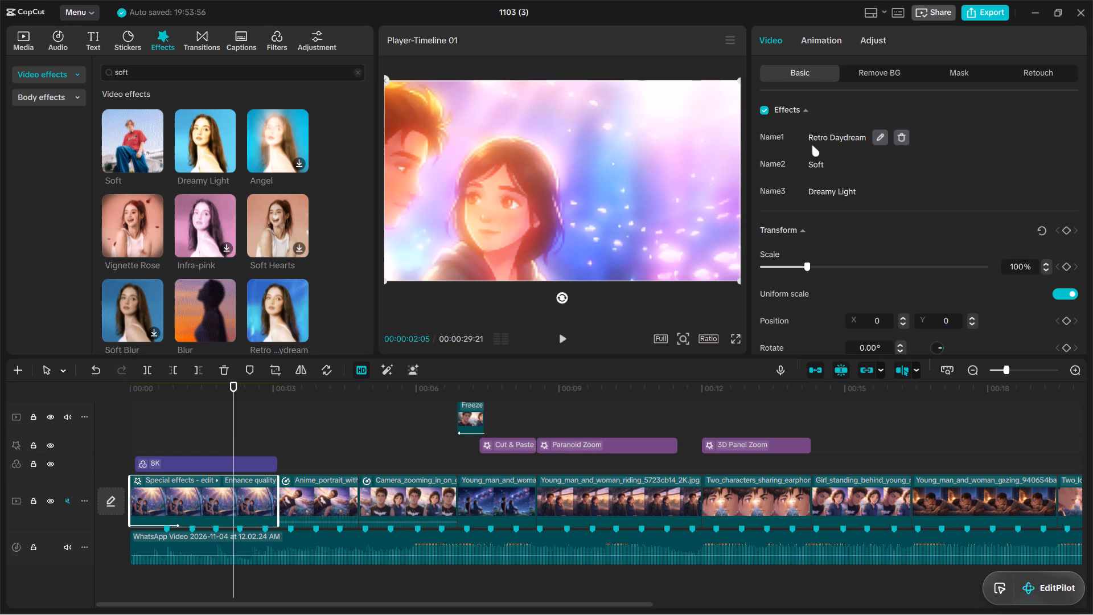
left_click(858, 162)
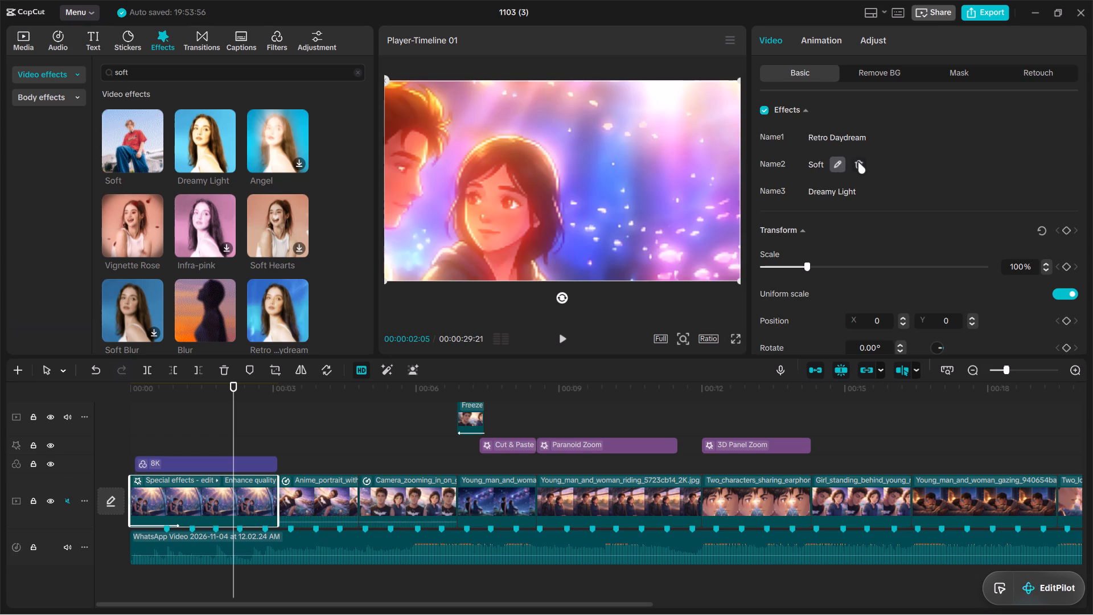
Play the video from the start and scrub through the clips up to about 17 seconds to review them.
left_click(164, 420)
left_click_drag(164, 420, 132, 427)
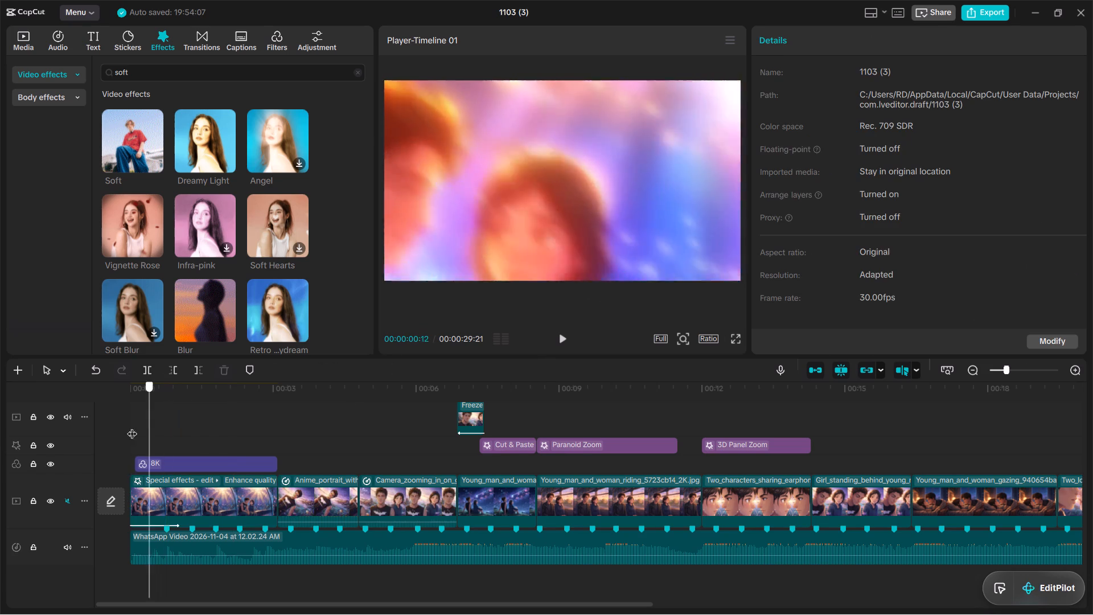
left_click_drag(132, 427, 100, 422)
left_click(560, 335)
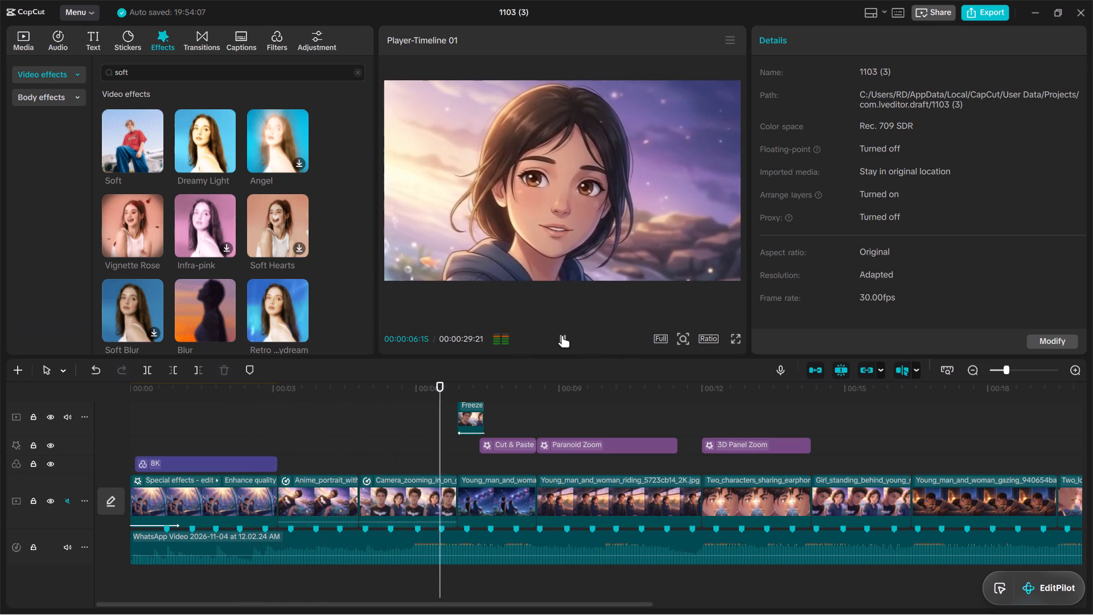
left_click(562, 335)
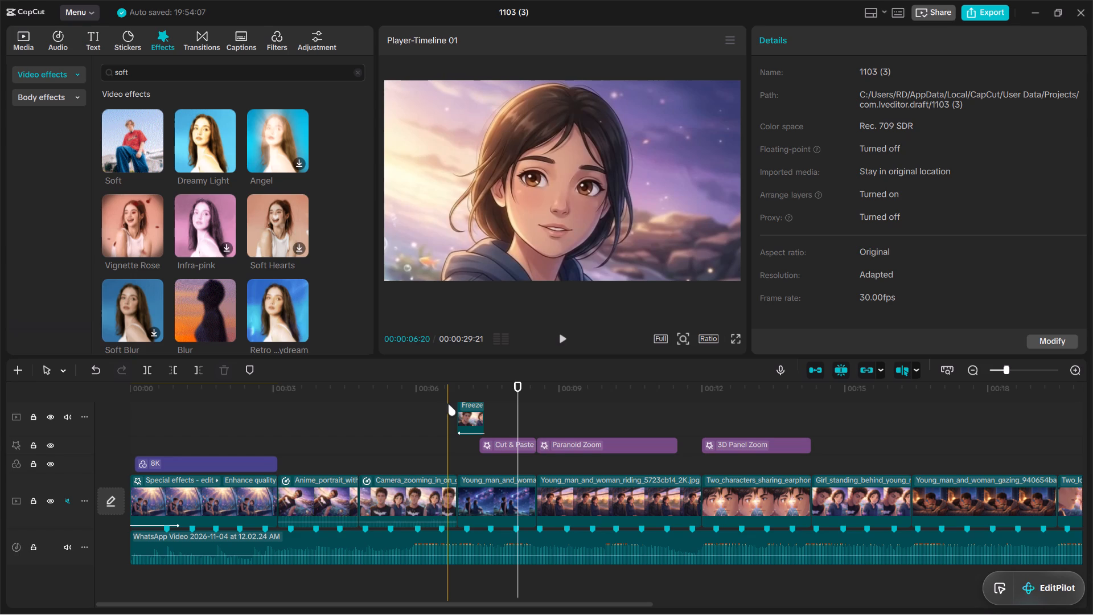
left_click(485, 388)
left_click_drag(486, 388, 525, 390)
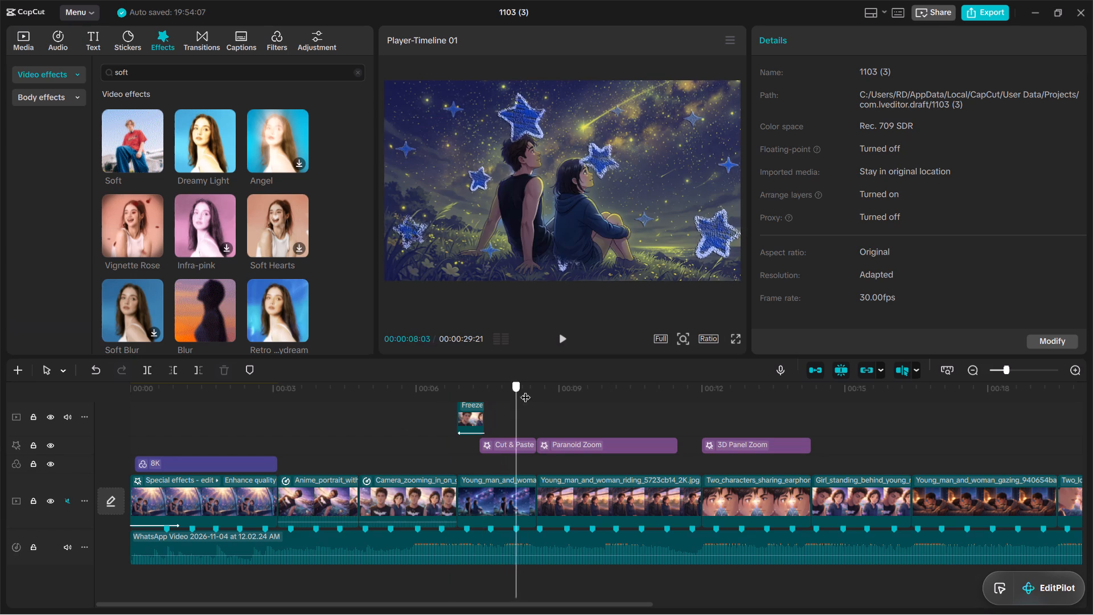
left_click_drag(525, 390, 791, 408)
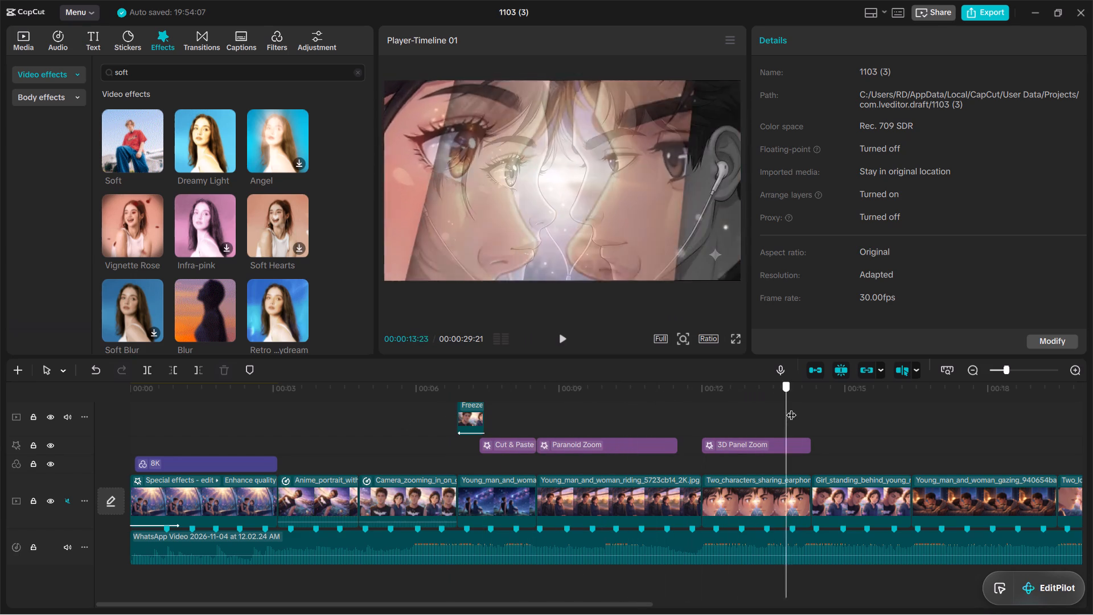
left_click_drag(791, 408, 924, 419)
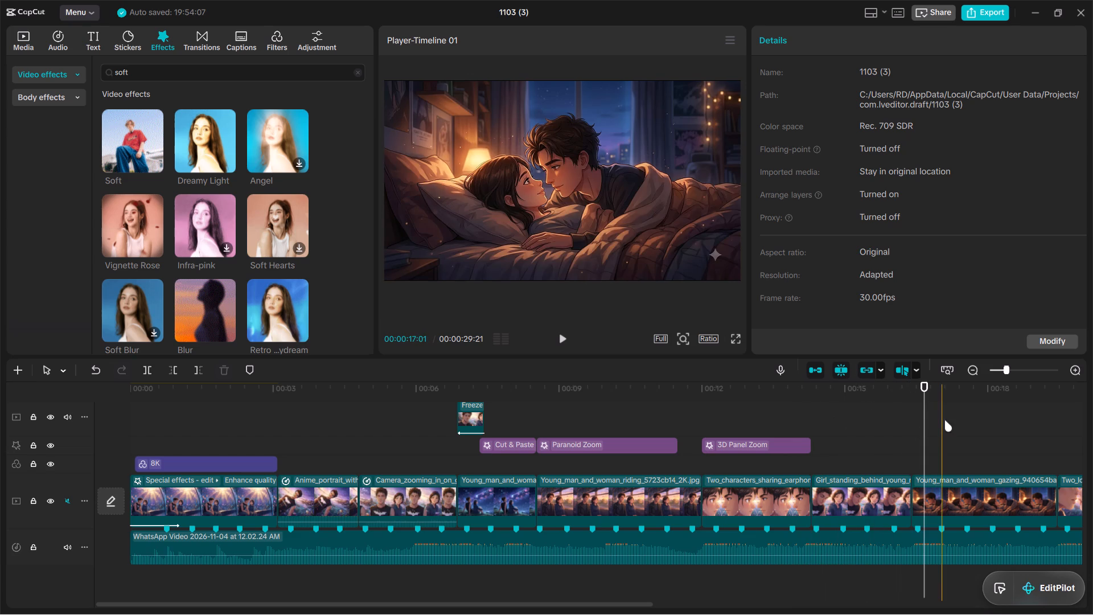
left_click(878, 420)
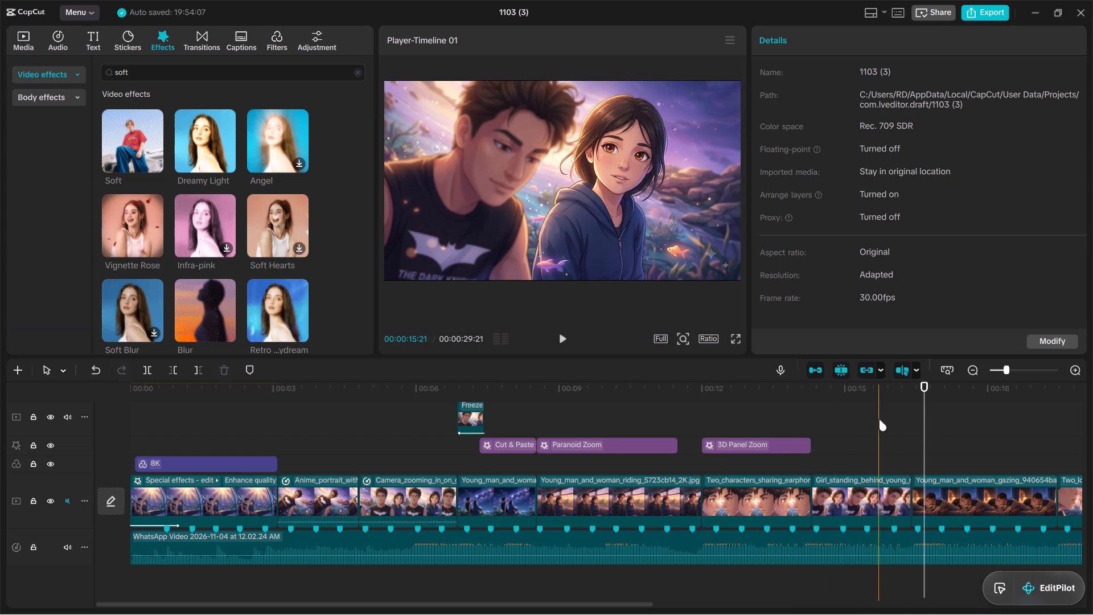
left_click_drag(879, 419, 808, 423)
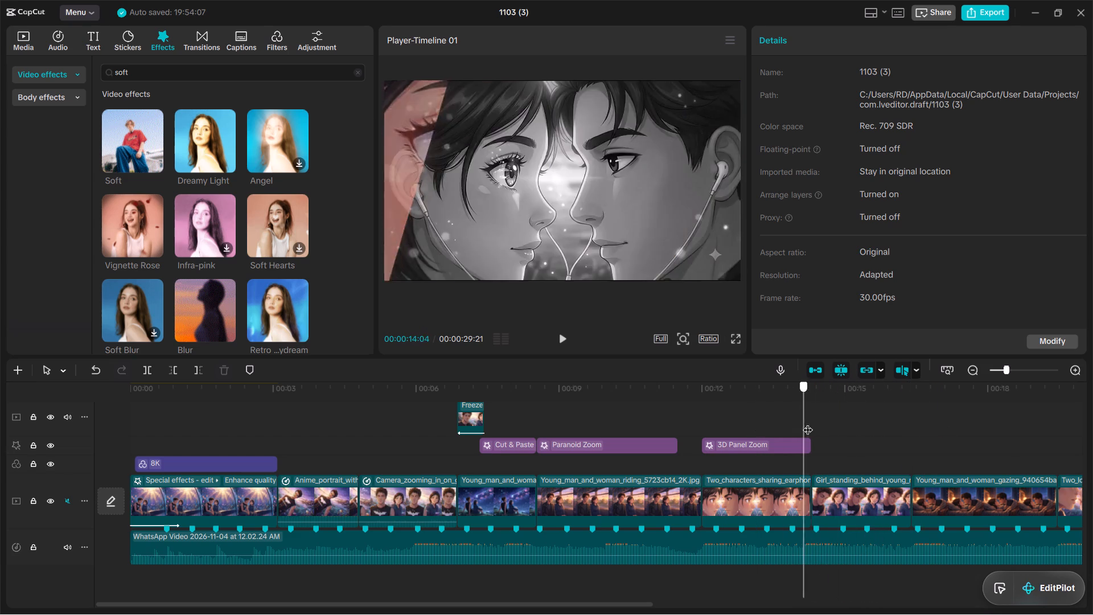
left_click_drag(808, 423, 853, 423)
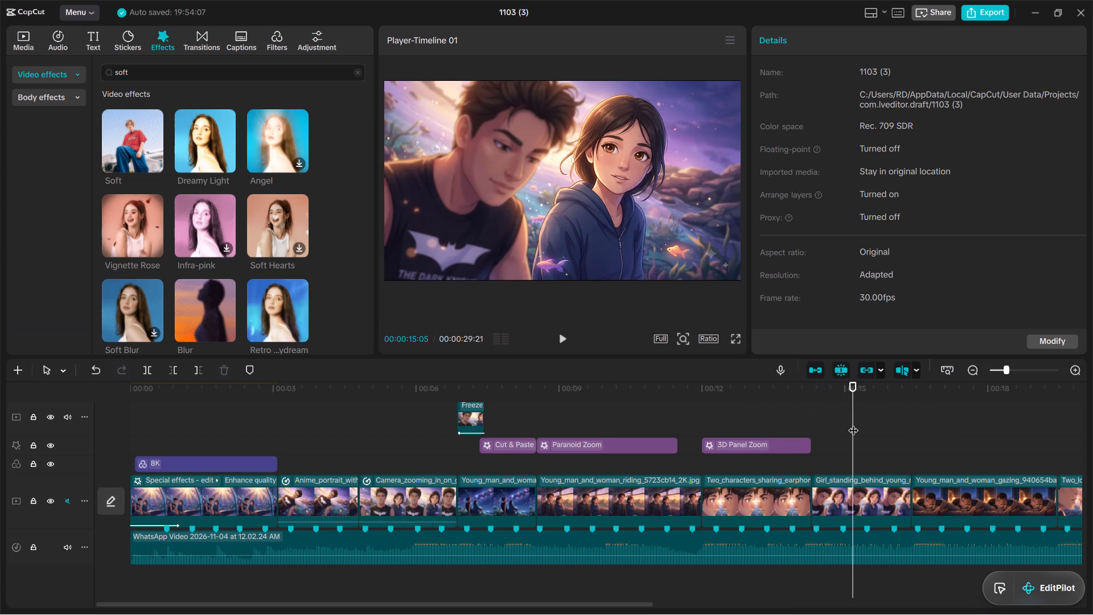
Examine the transform, animation and colour adjustment options available for the Girl_standing_behind_young clip.
left_click(872, 494)
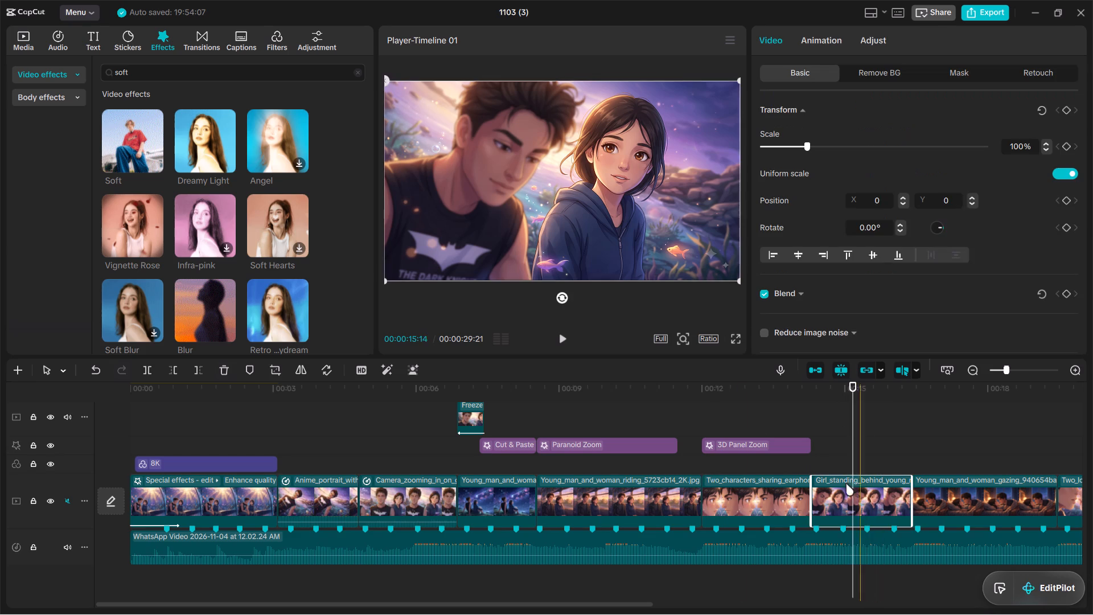
scroll(776, 258, "down", 6)
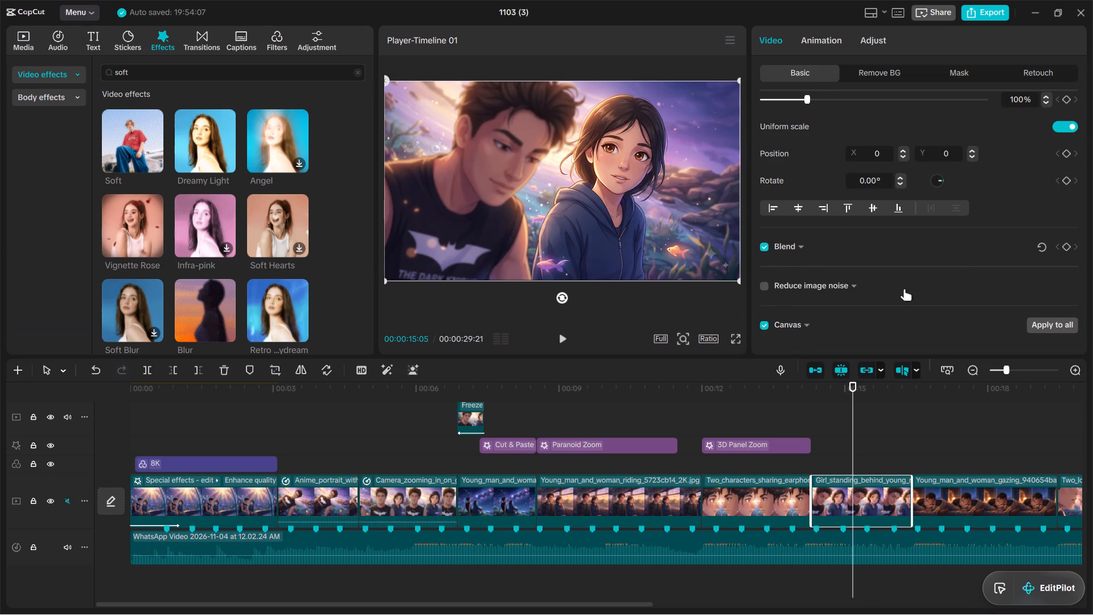
left_click(60, 74)
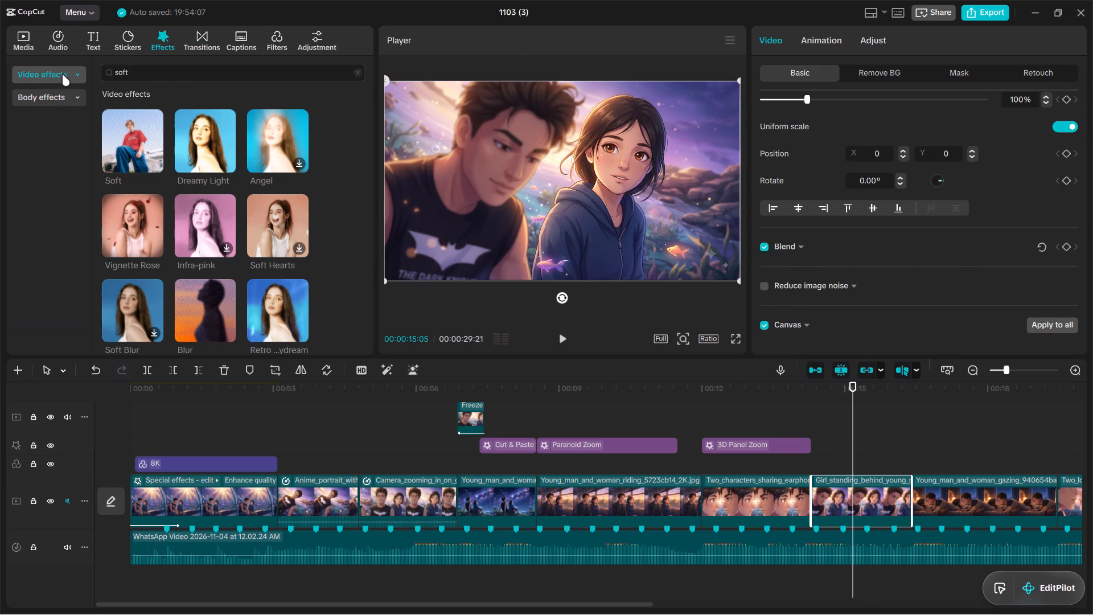
left_click(64, 73)
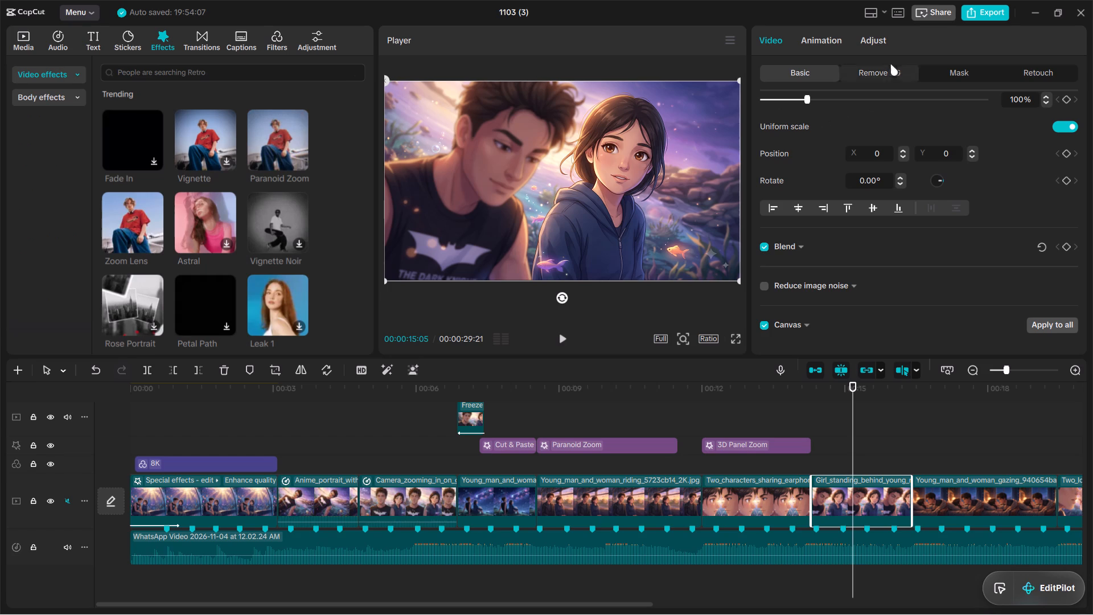
left_click(829, 38)
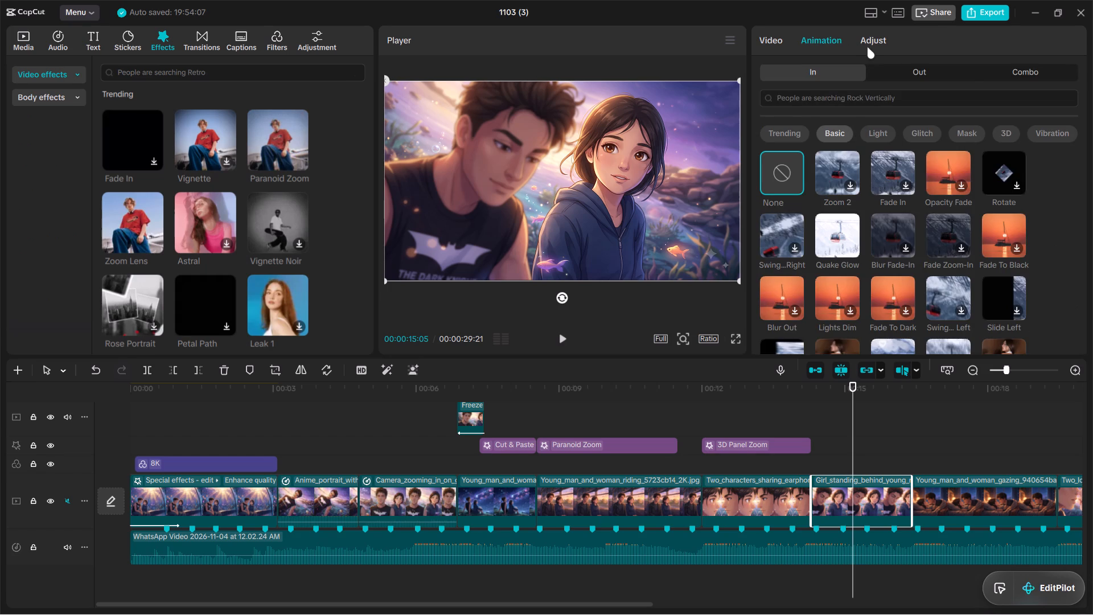
left_click(872, 43)
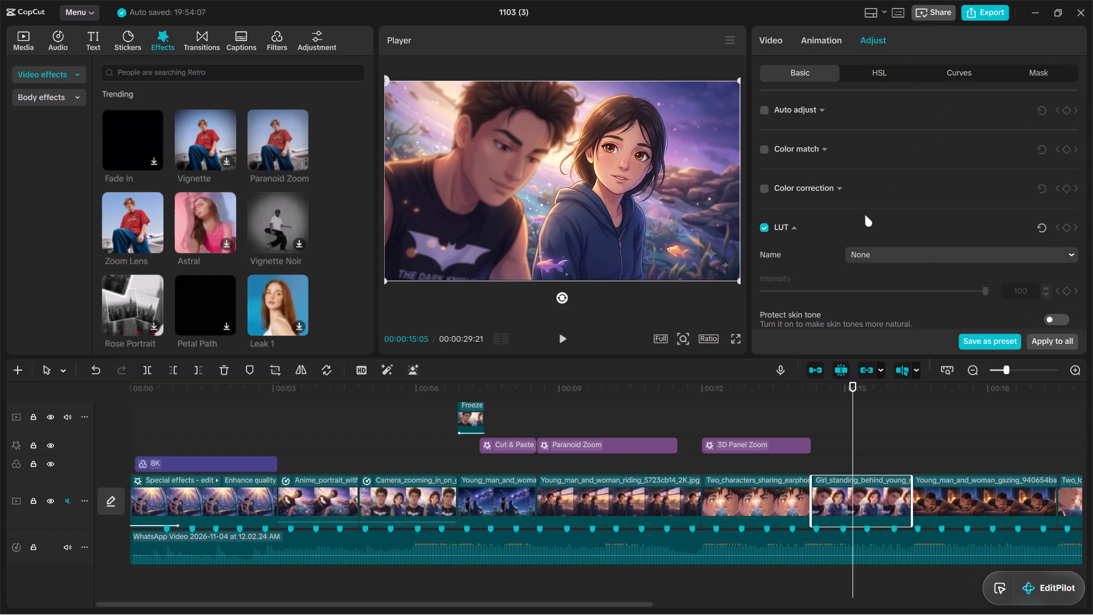
scroll(865, 215, "down", 15)
scroll(845, 315, "down", 4)
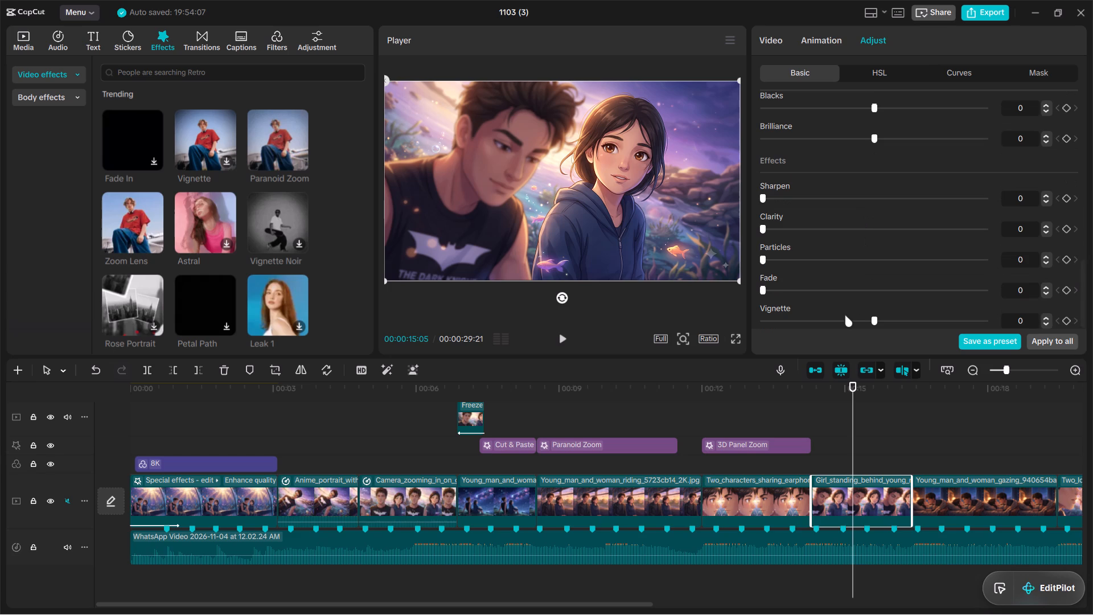
Scrub between about 12 and 15 seconds to review the clip change, leaving the playhead at 00:00:14:29.
left_click(872, 422)
left_click(812, 403)
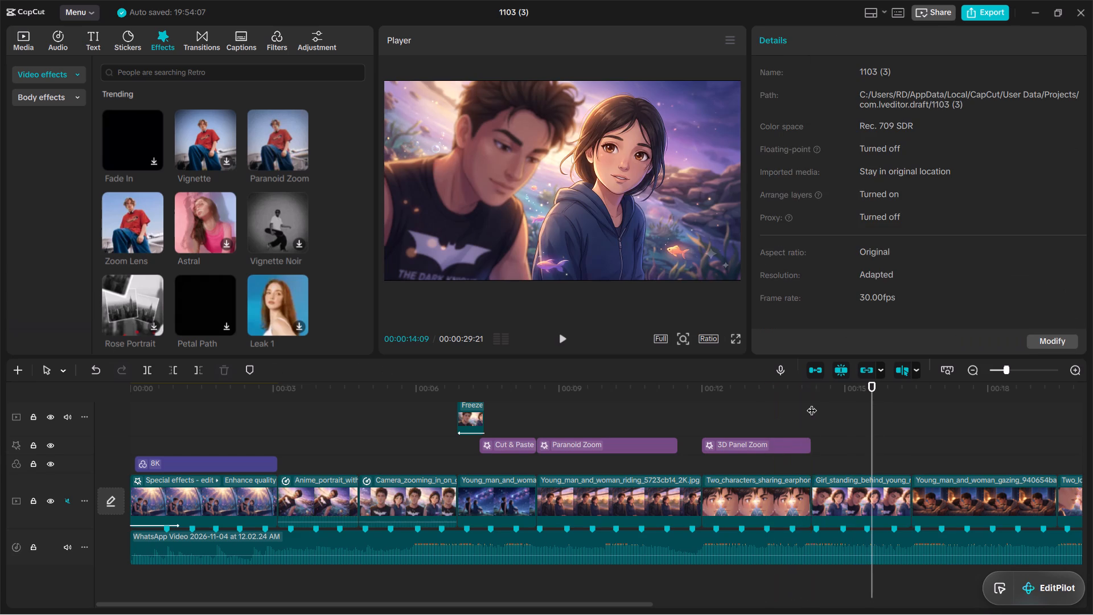
left_click_drag(812, 403, 719, 409)
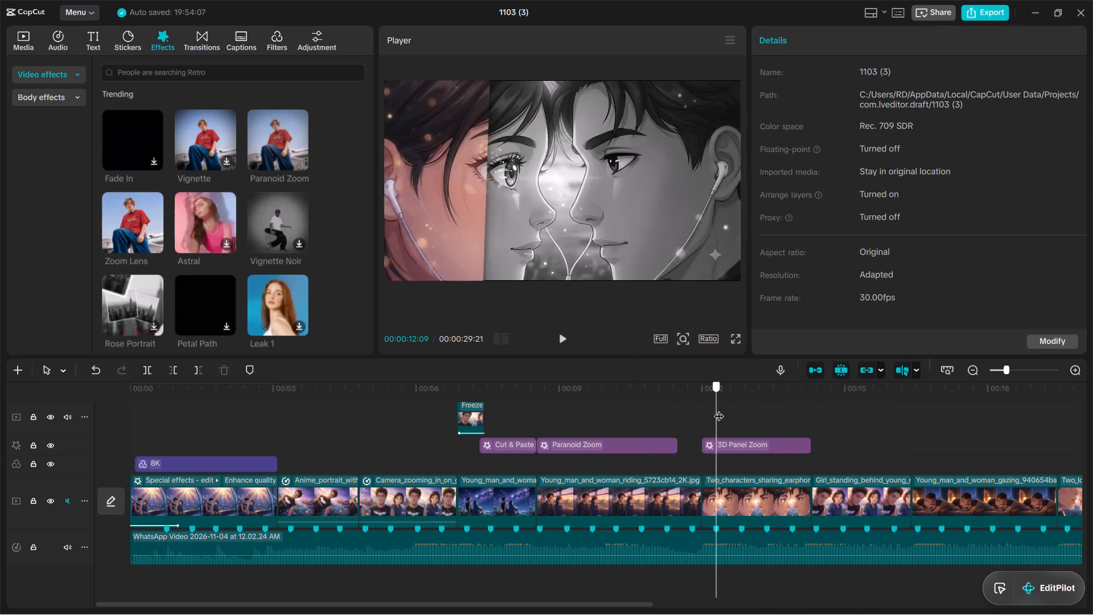
left_click_drag(719, 409, 844, 407)
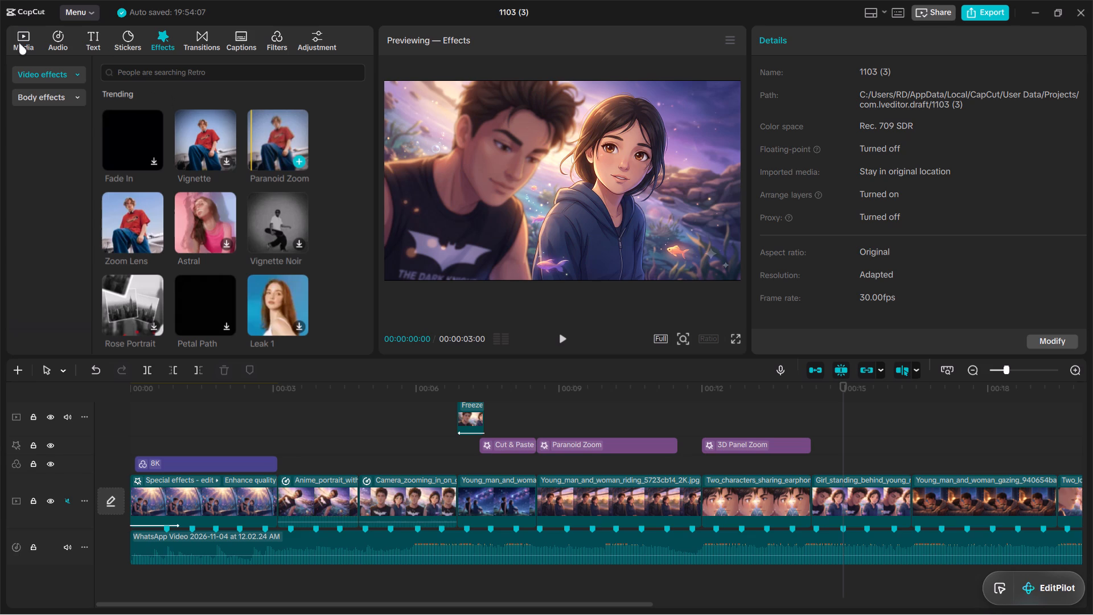
Browse the trending stickers for a decoration for the girl clip, previewing the blurred solid white star.
left_click(19, 43)
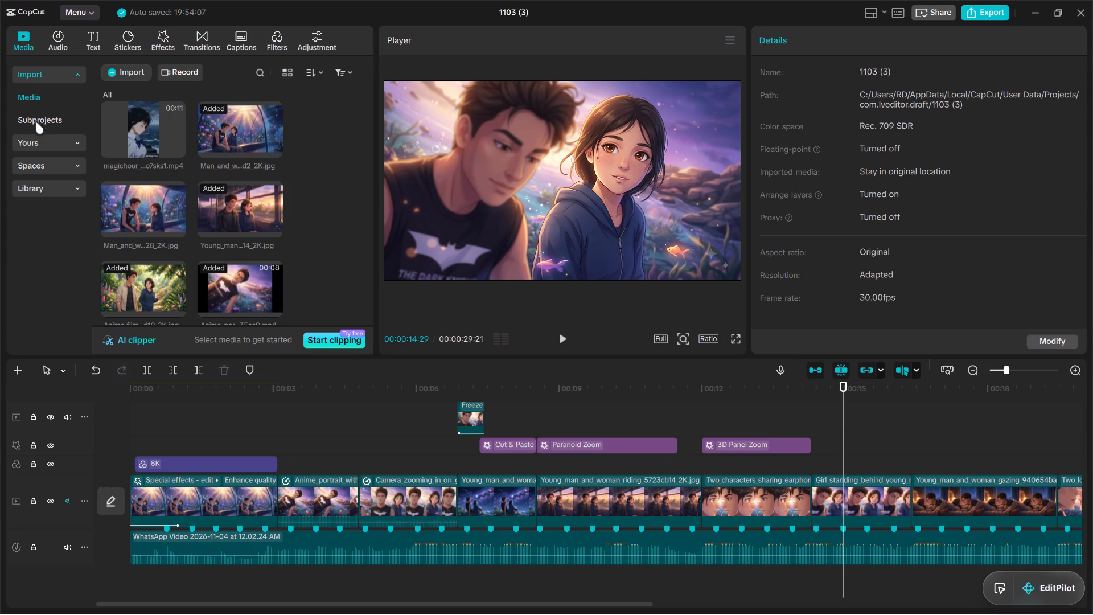
left_click(59, 39)
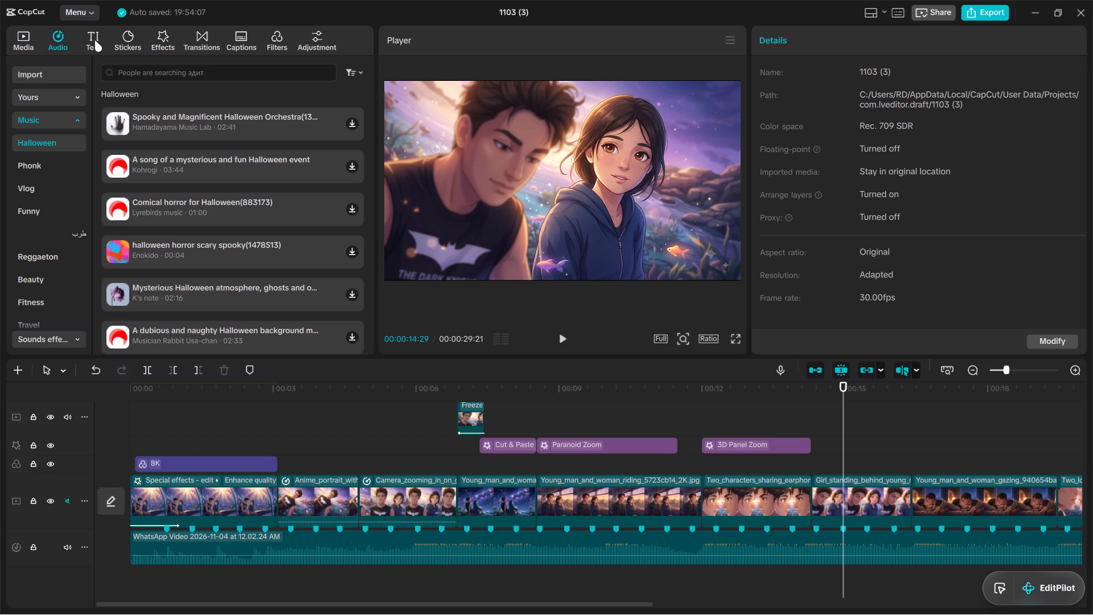
left_click(94, 40)
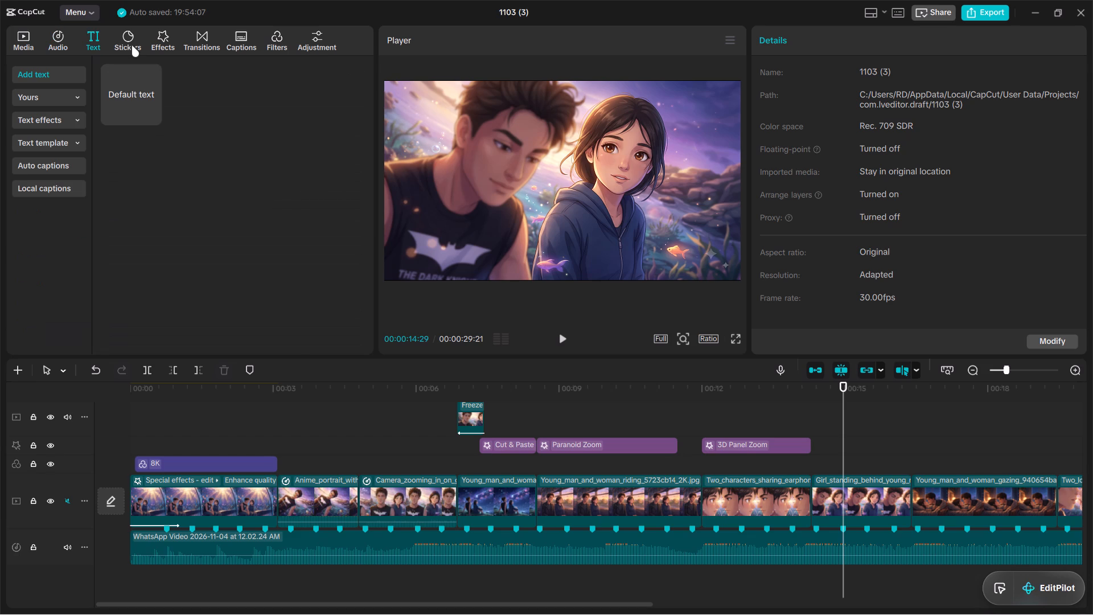
left_click(132, 45)
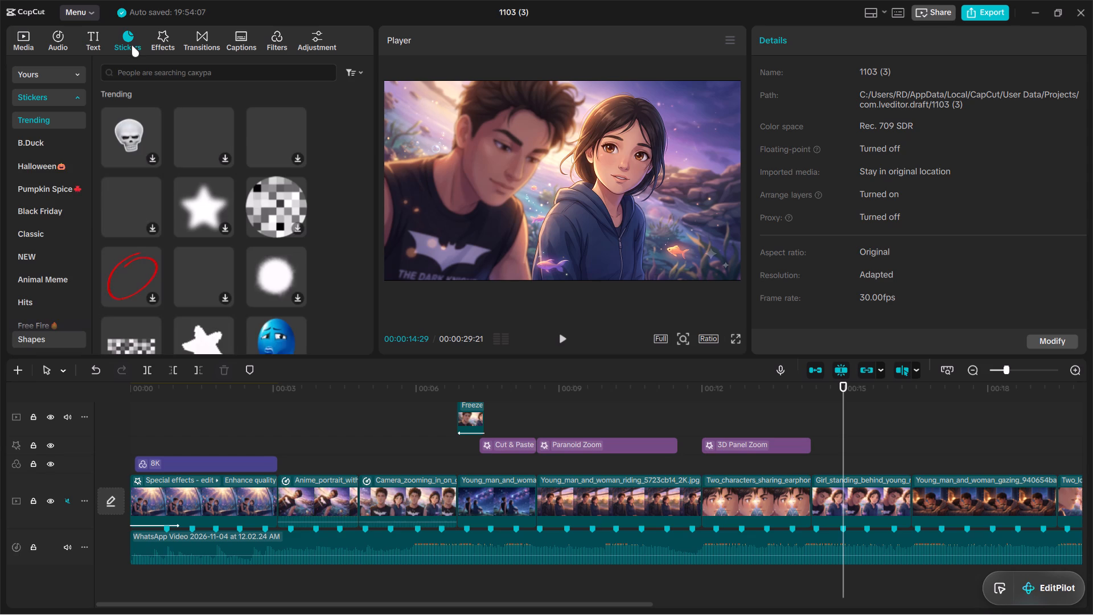
left_click(195, 202)
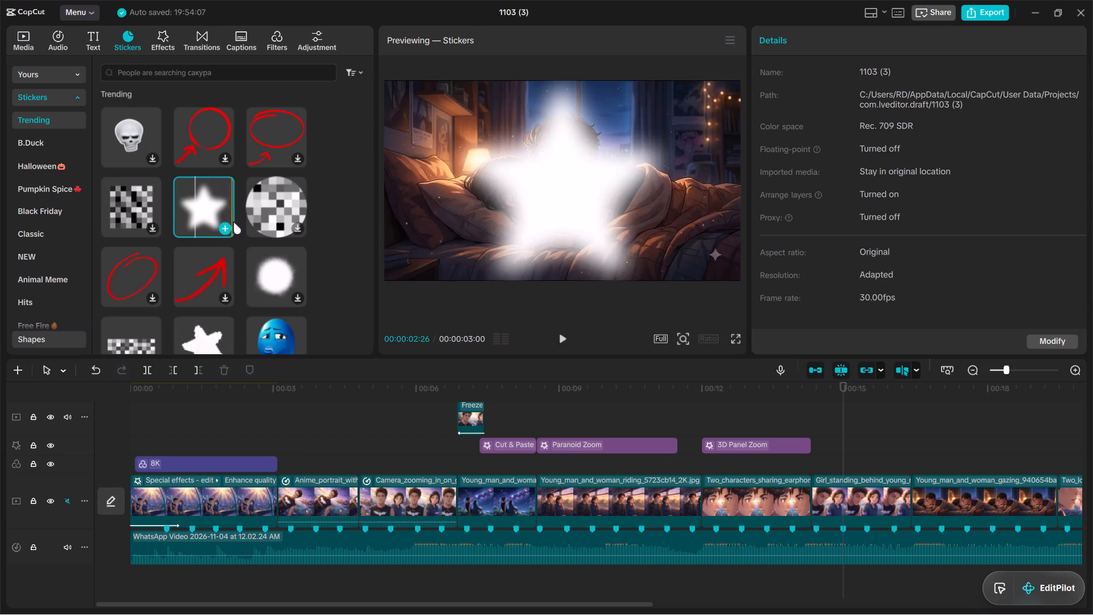
scroll(232, 242, "down", 3)
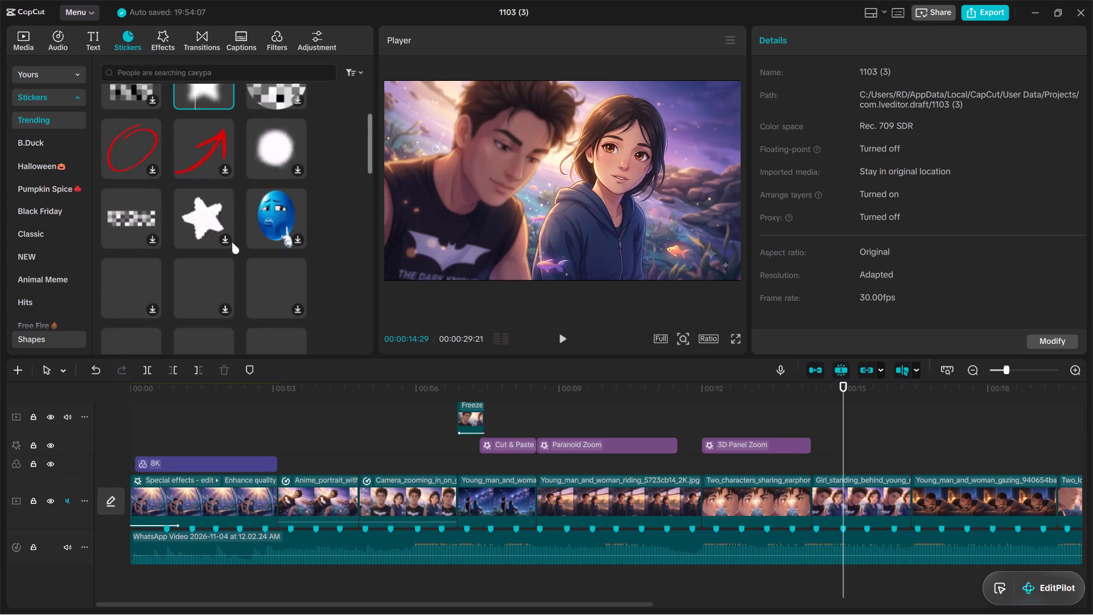
scroll(191, 162, "down", 3)
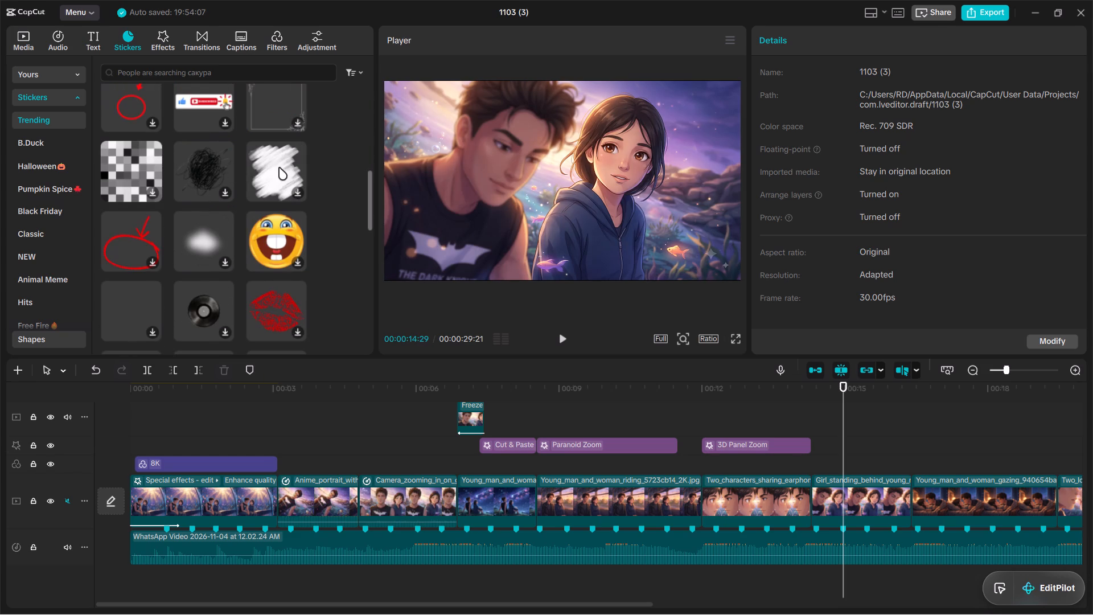
scroll(178, 219, "down", 2)
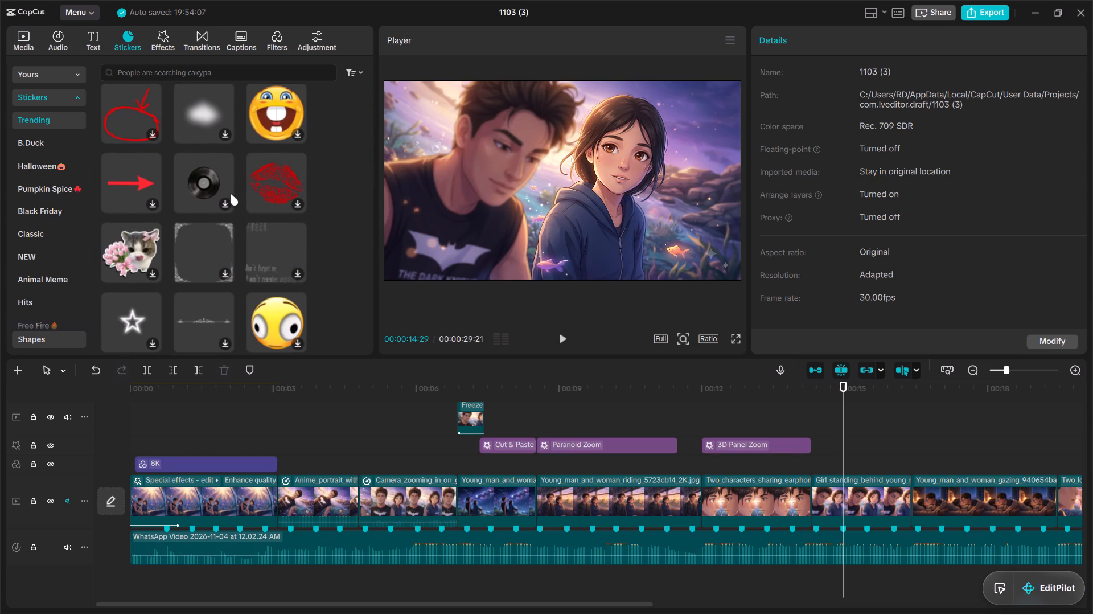
scroll(231, 194, "down", 2)
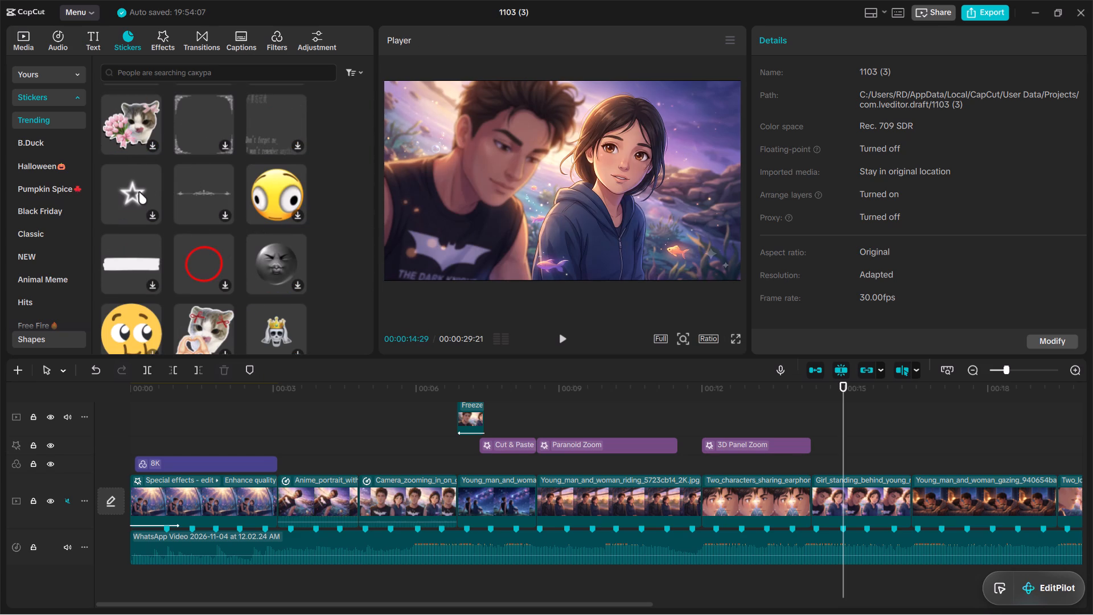
Add the glowing star-outline sticker above the Girl_standing_behind_young clip, align it with the clip's start and trim it to the clip's length.
left_click(139, 192)
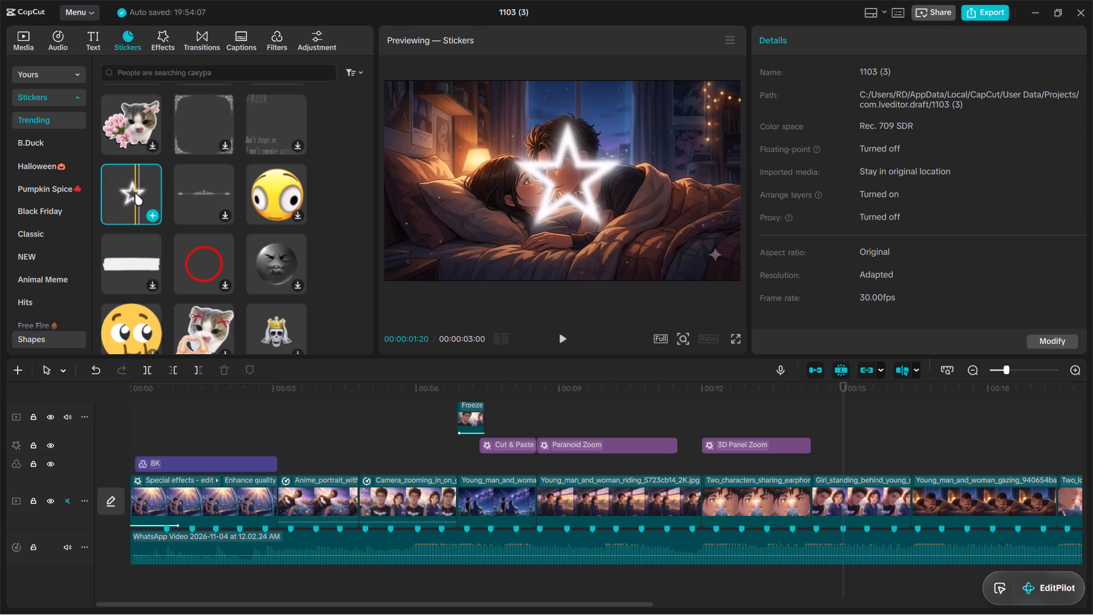
left_click(155, 215)
left_click_drag(884, 403, 857, 485)
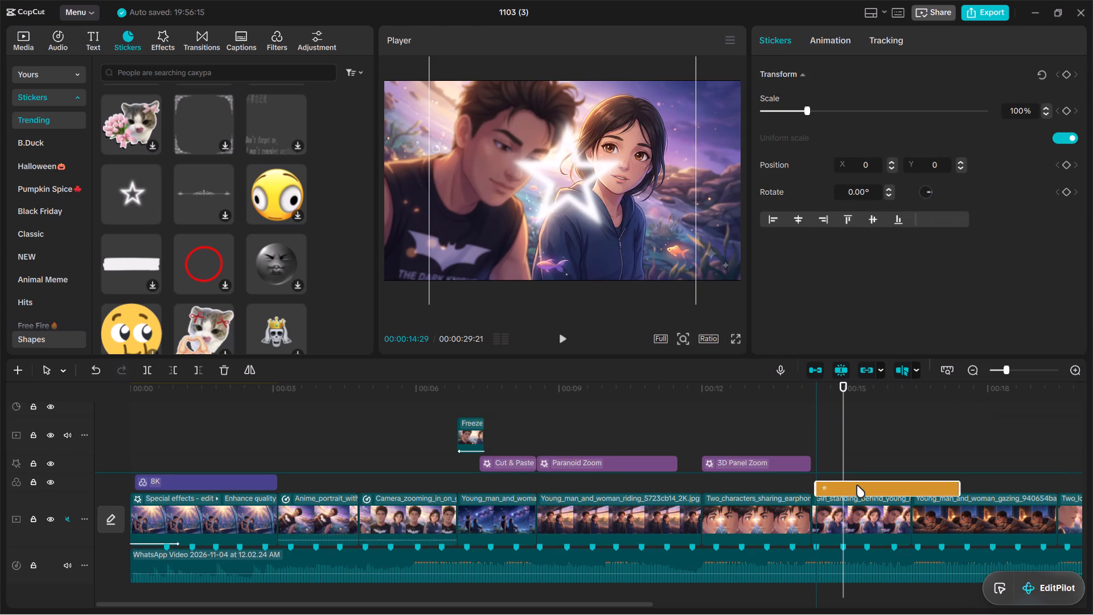
left_click_drag(857, 485, 853, 486)
left_click_drag(954, 469, 907, 479)
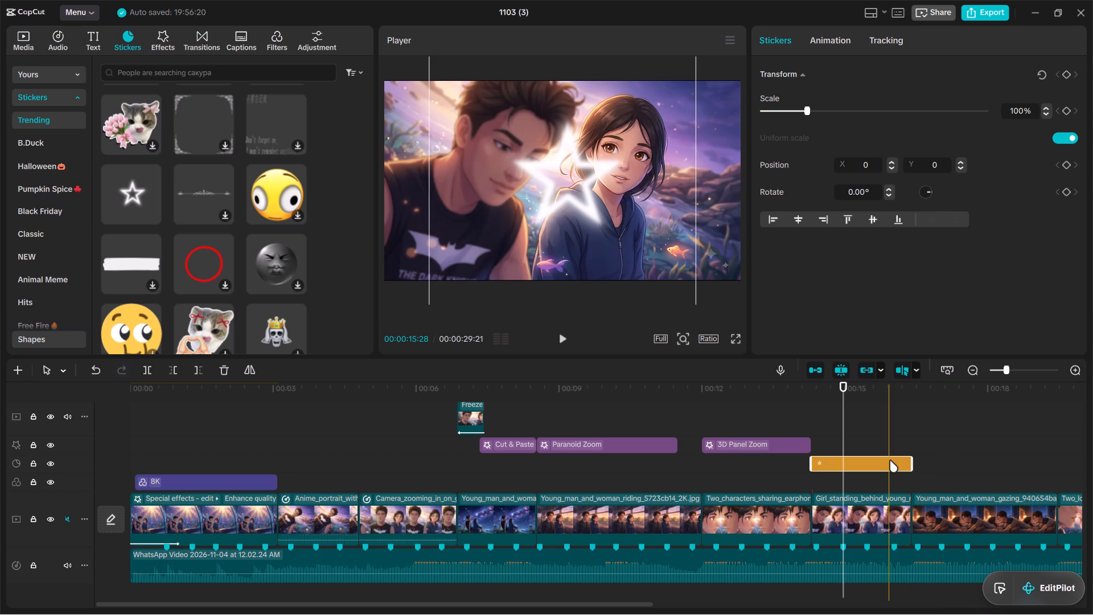
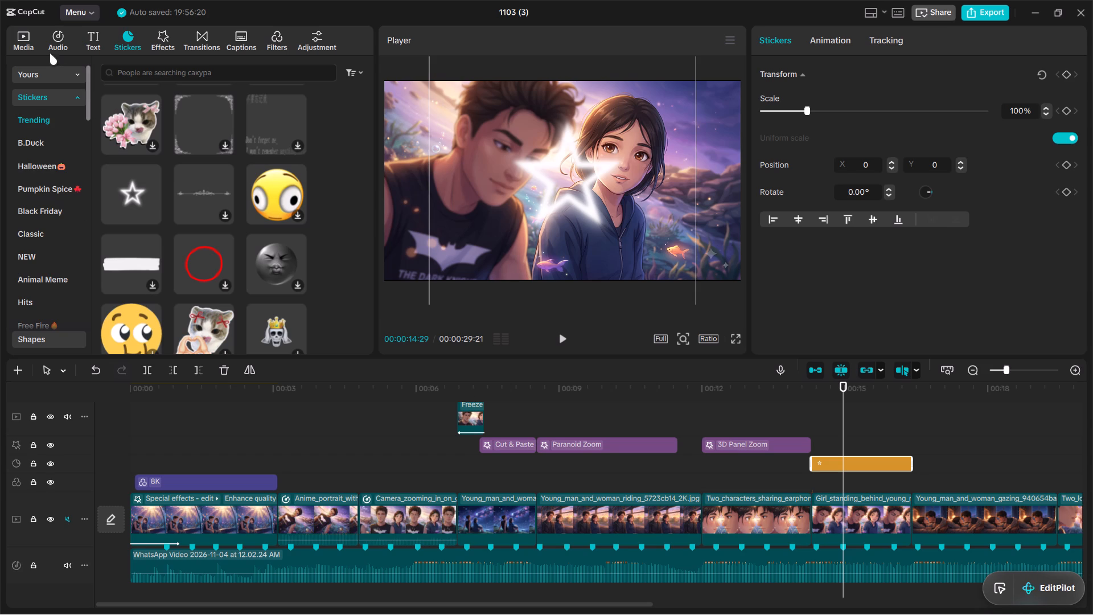
Browse the trending library media for floral footage, previewing the orange lily and selecting the cherry blossom clip.
left_click(27, 47)
left_click(32, 193)
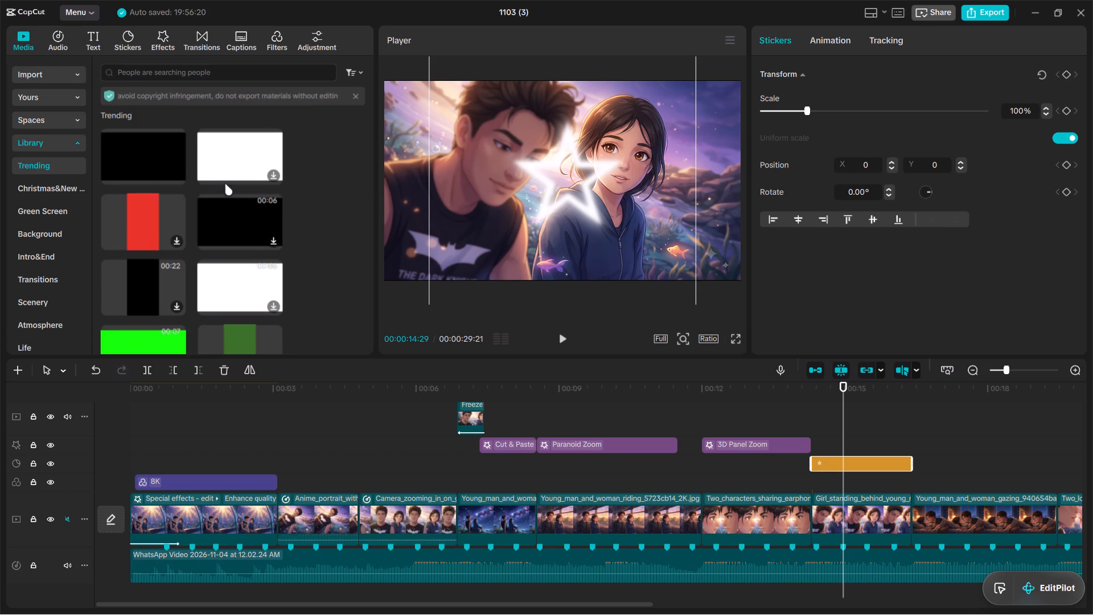
scroll(130, 211, "down", 3)
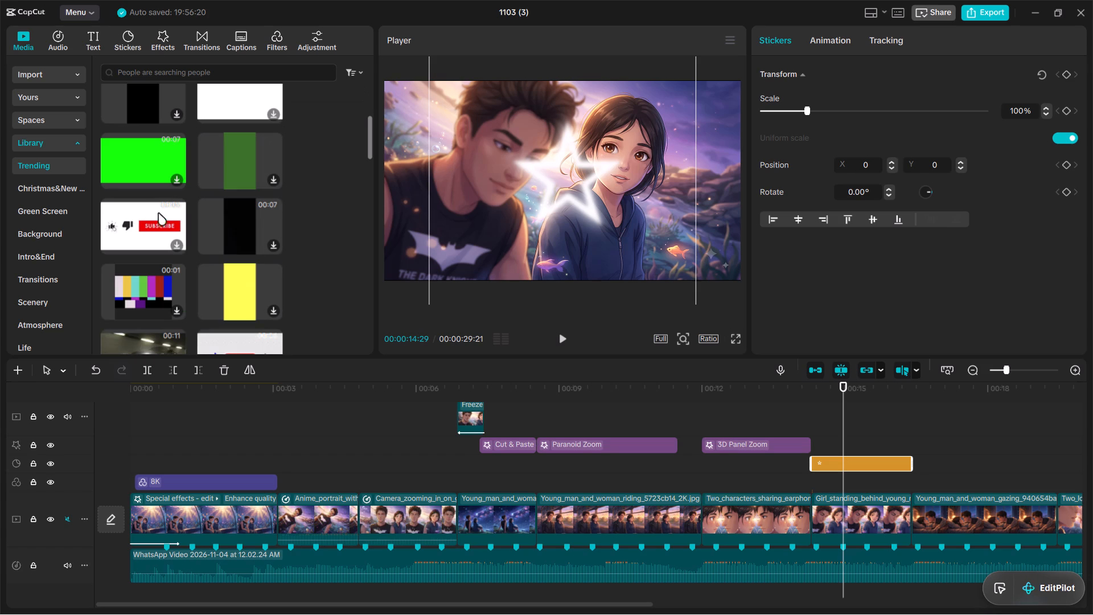
scroll(243, 248, "down", 2)
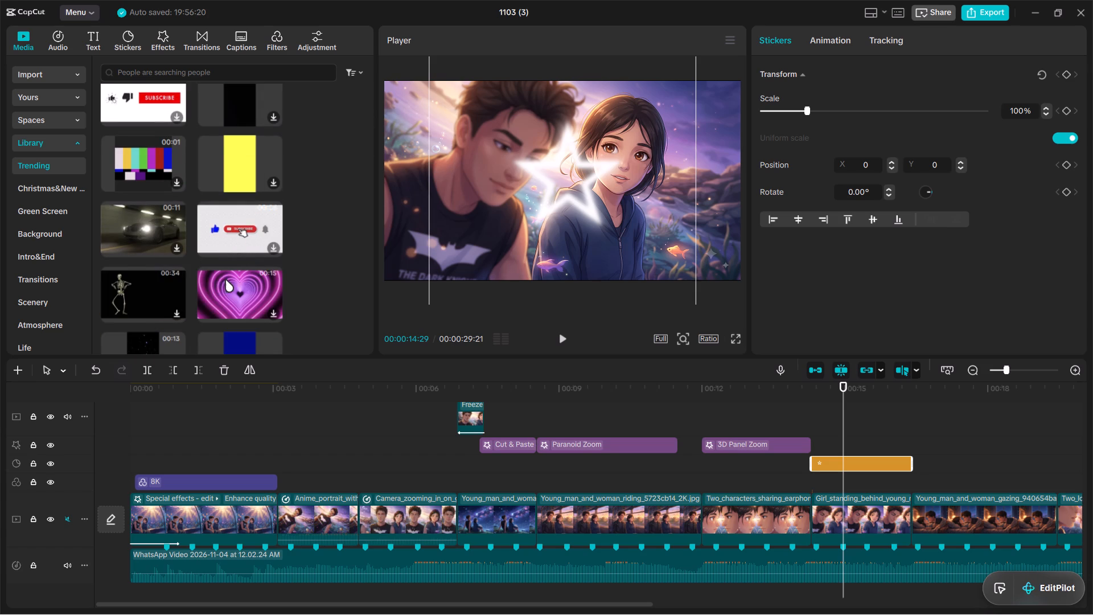
scroll(225, 280, "down", 3)
scroll(160, 293, "down", 3)
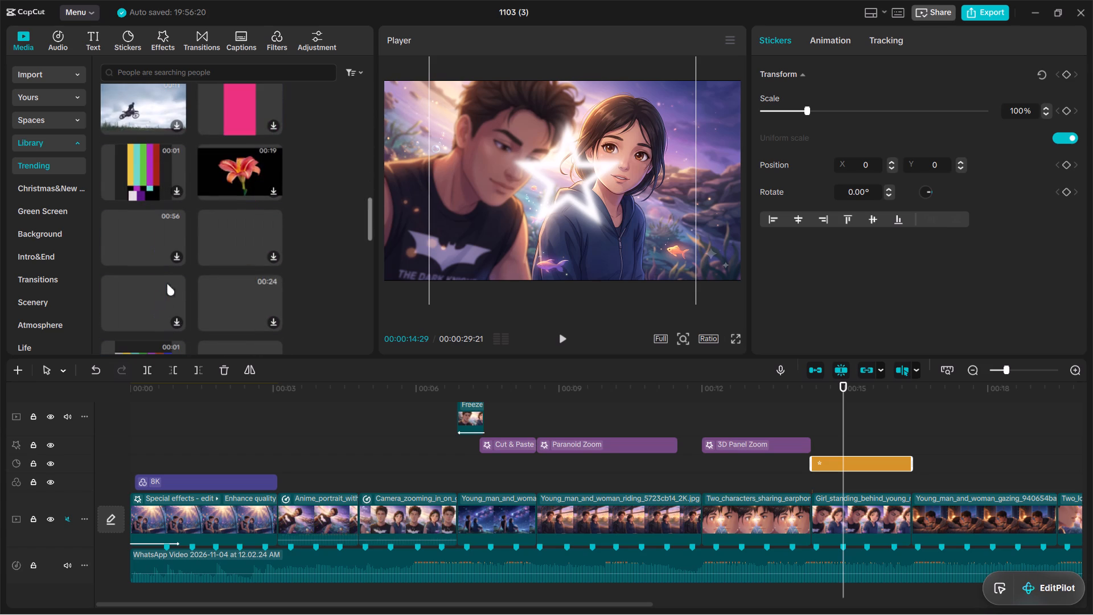
left_click(241, 179)
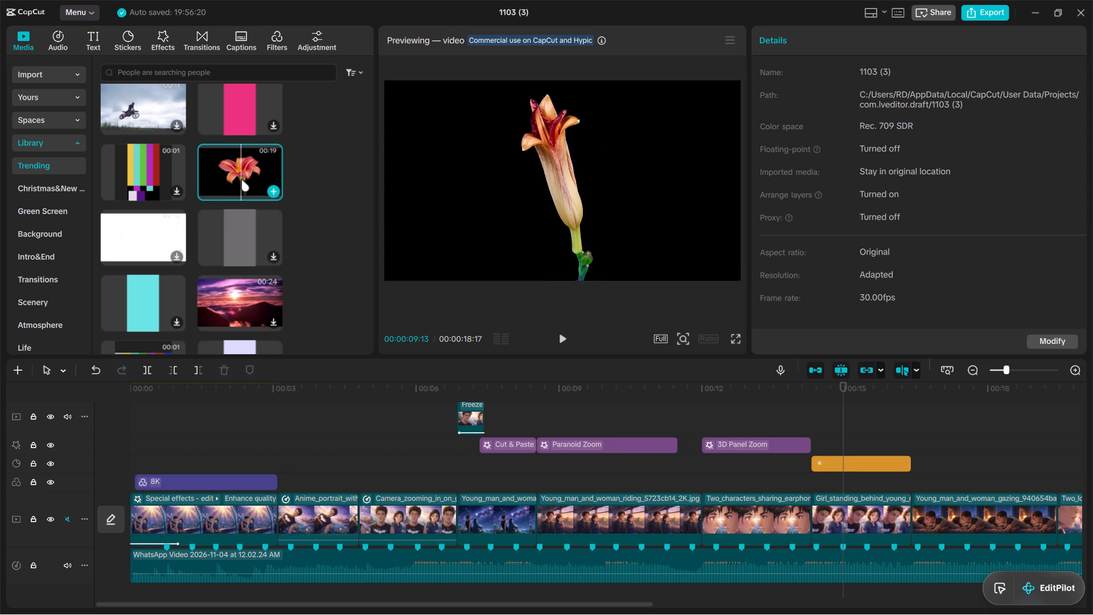
scroll(241, 179, "down", 4)
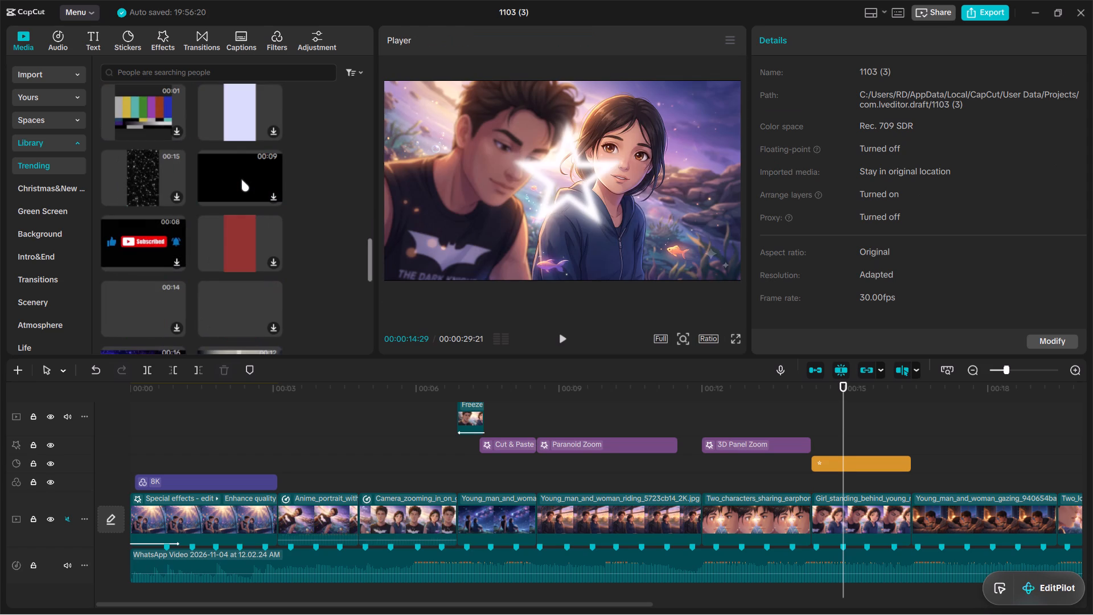
scroll(241, 179, "down", 3)
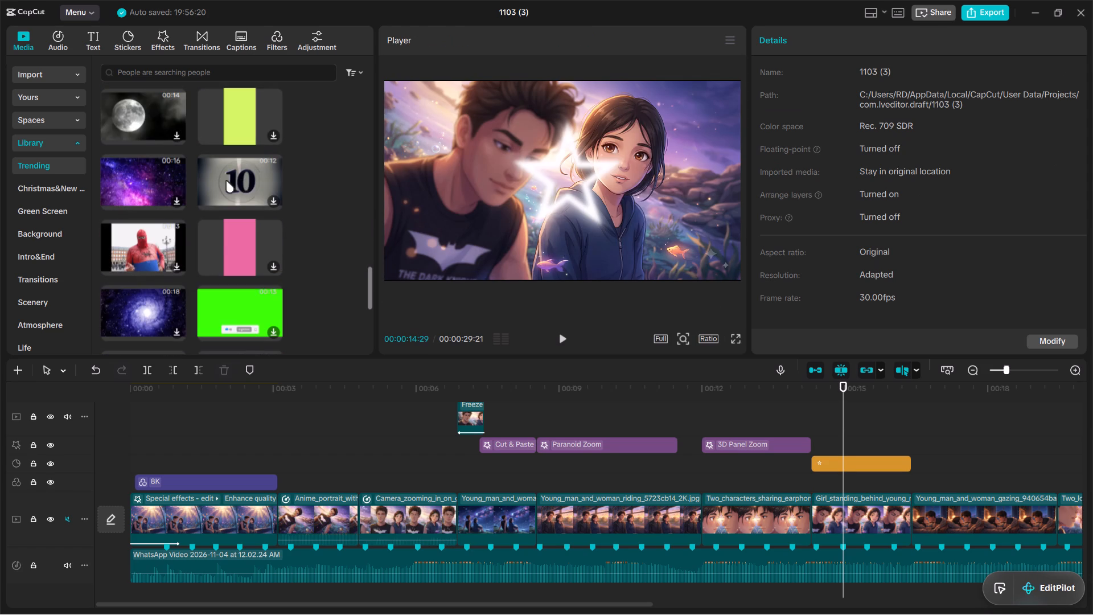
scroll(219, 233, "down", 4)
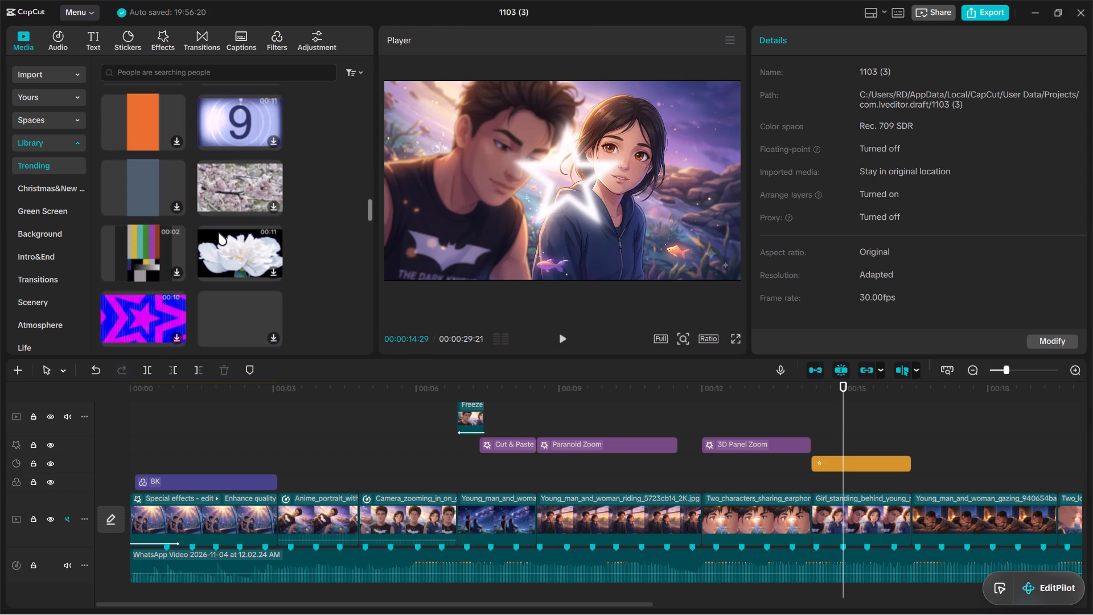
left_click(241, 198)
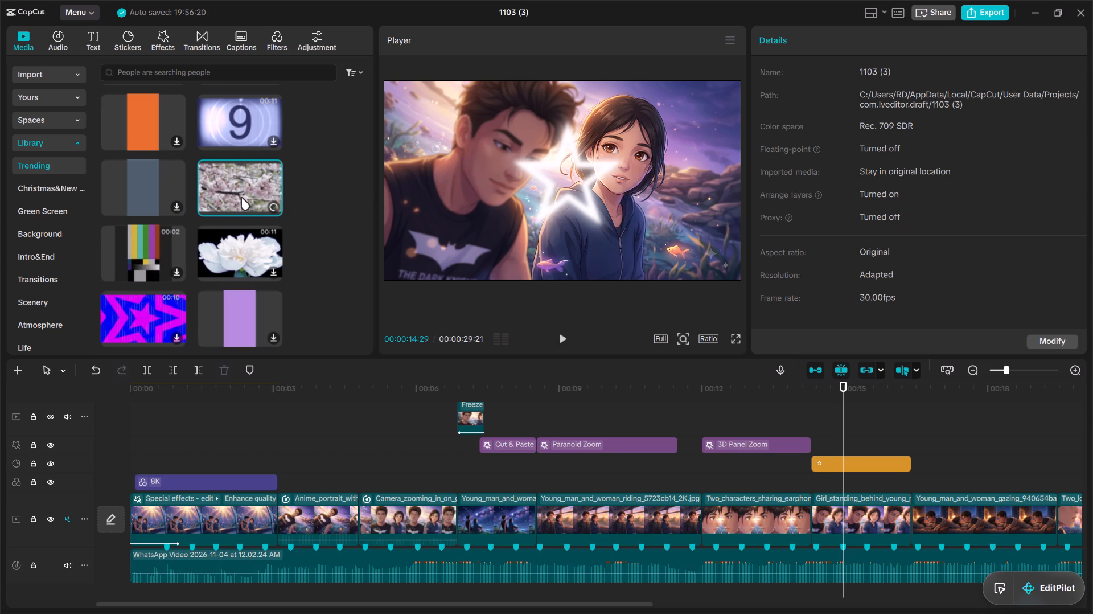
Search the media library for "flowers".
left_click(257, 78)
type("floers")
key("Return")
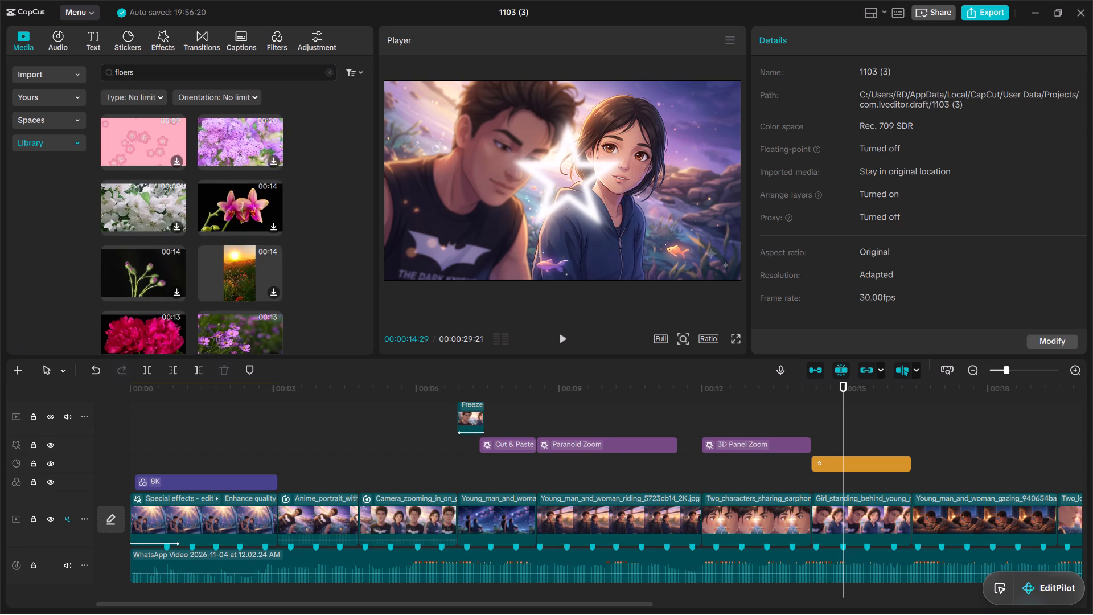
key("BackSpace")
key("BackSpace")
key("BackSpace")
key("BackSpace")
key("BackSpace")
left_click(198, 72)
key("BackSpace")
key("BackSpace")
key("BackSpace")
key("BackSpace")
key("o")
type("wers")
key("Return")
Examine the flower results for a suitable overlay, previewing the purple clip with flying petals.
left_click(130, 147)
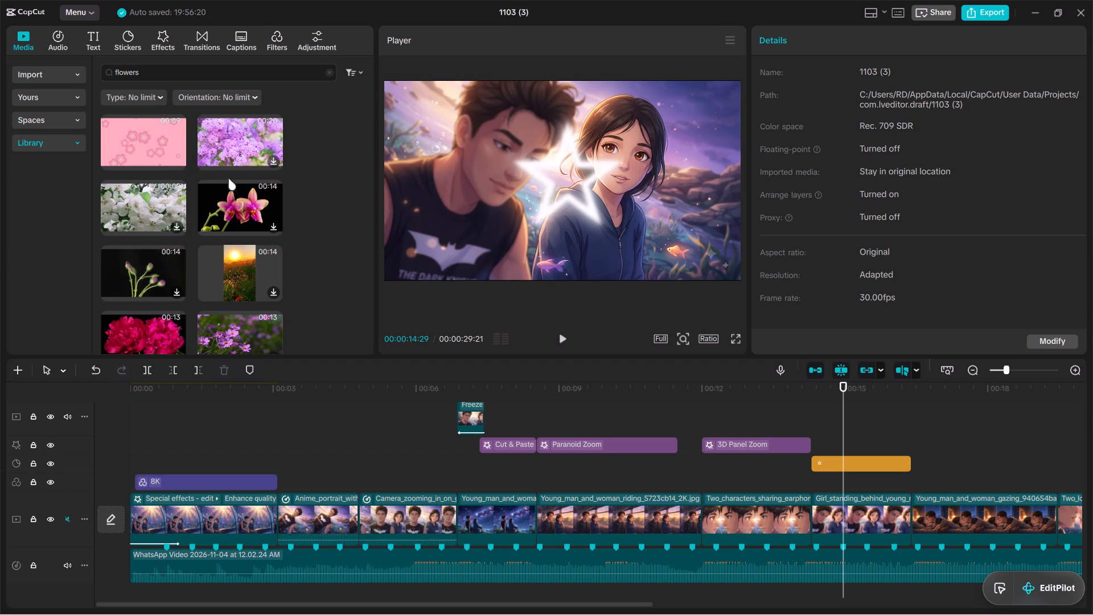
scroll(240, 181, "down", 3)
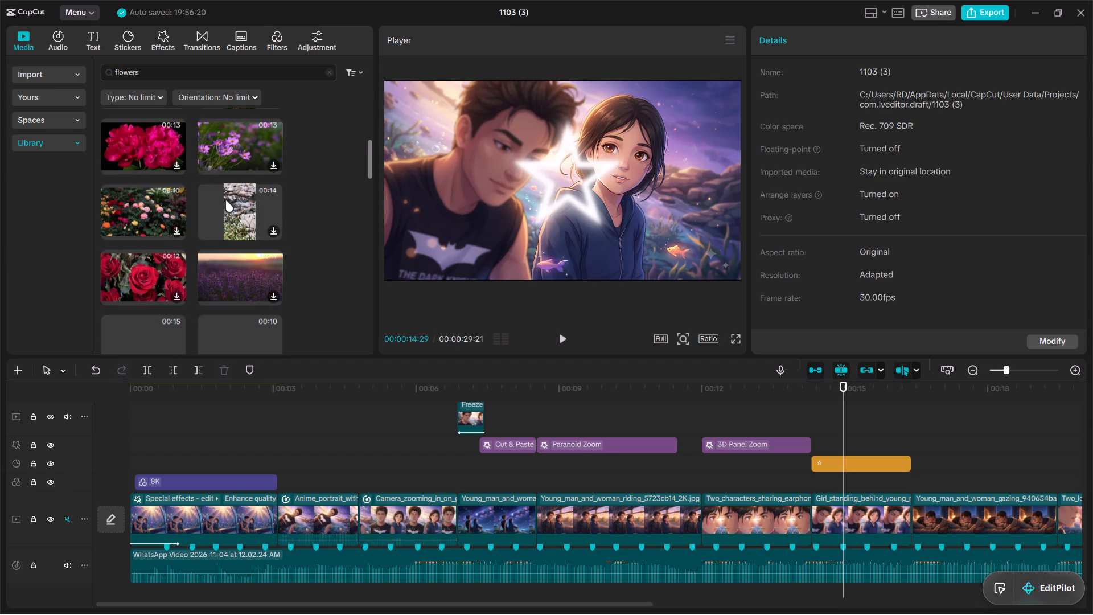
scroll(225, 200, "down", 2)
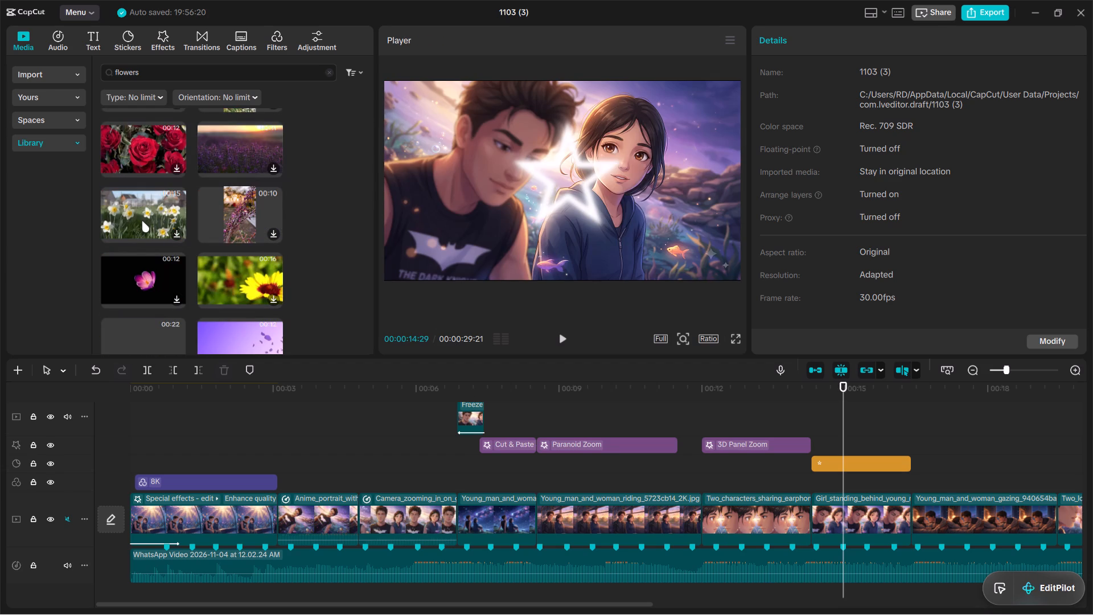
scroll(165, 275, "down", 2)
left_click(247, 222)
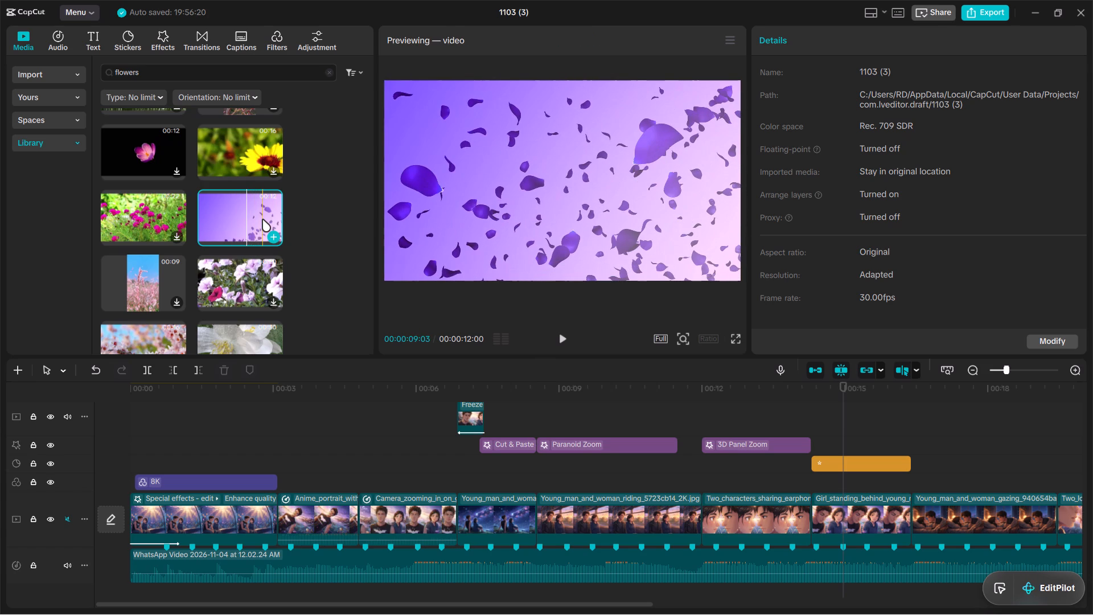
scroll(243, 221, "down", 1)
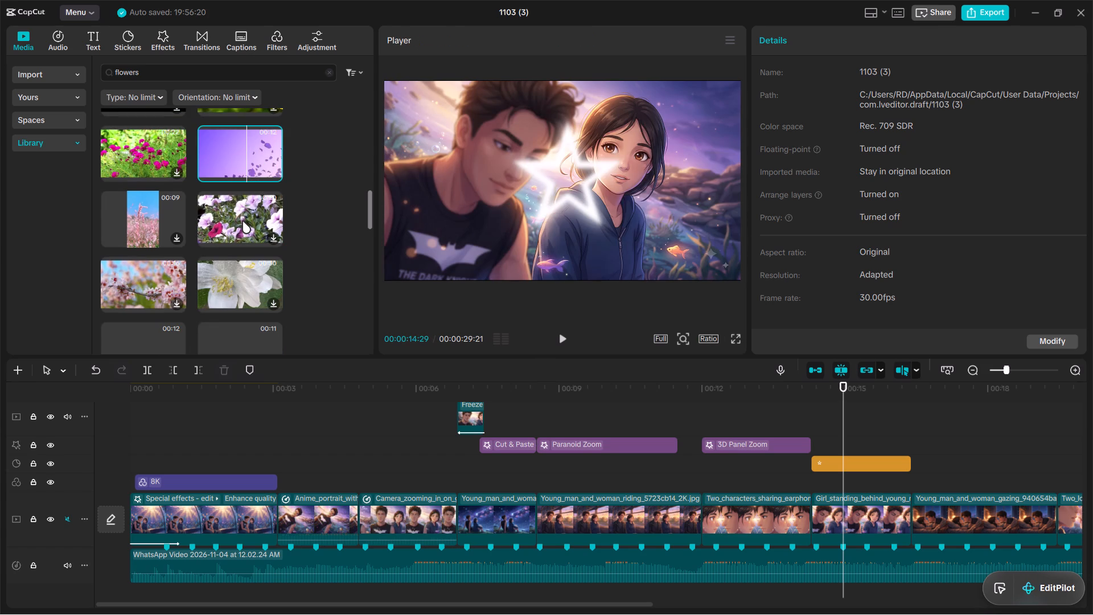
scroll(243, 221, "down", 2)
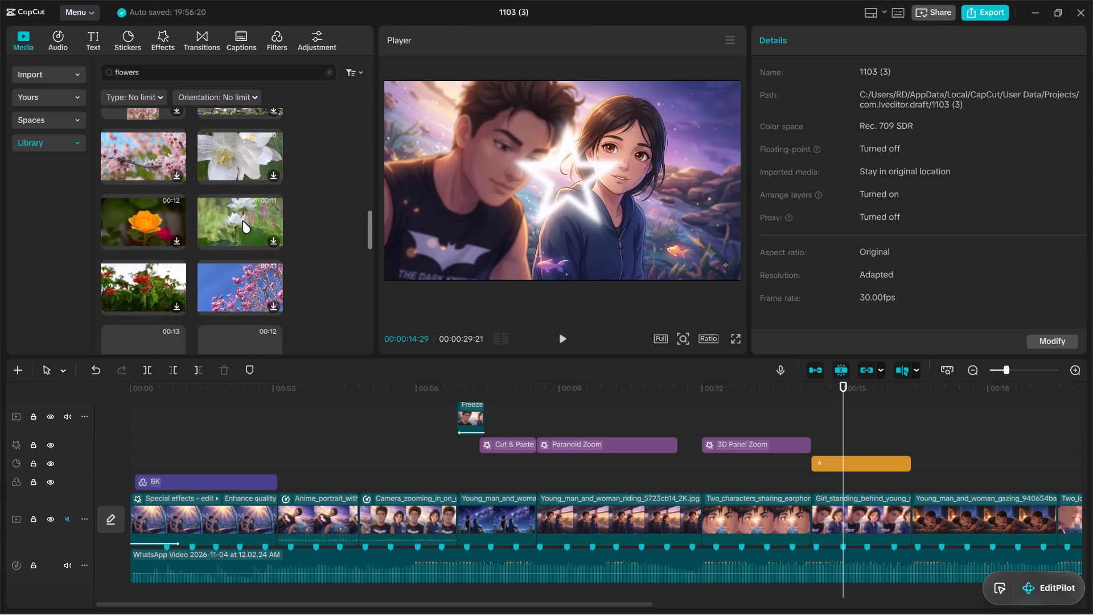
scroll(243, 221, "down", 2)
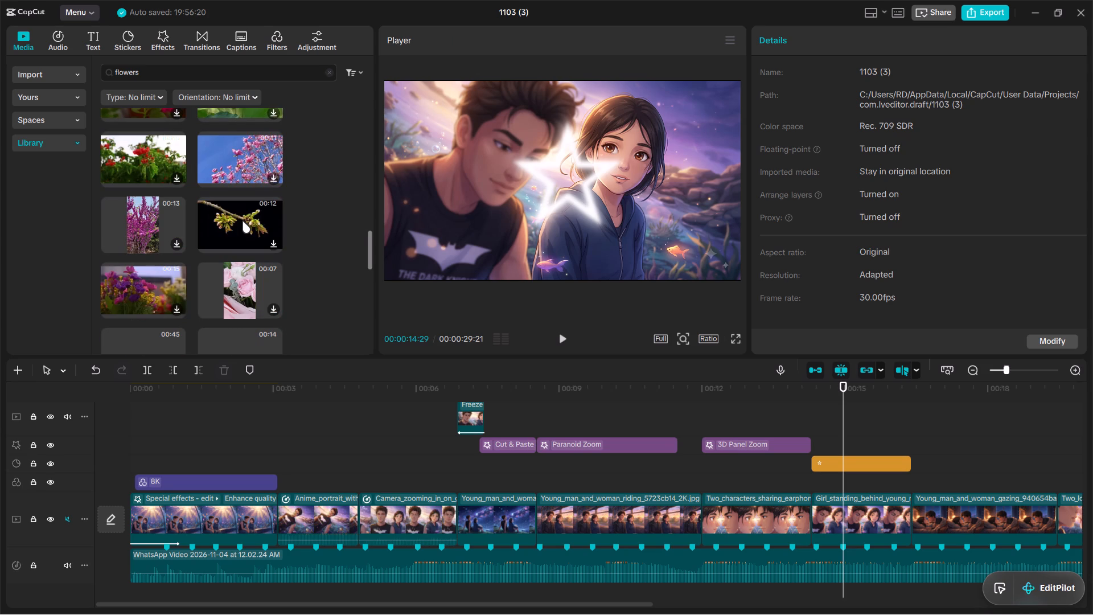
scroll(243, 221, "down", 4)
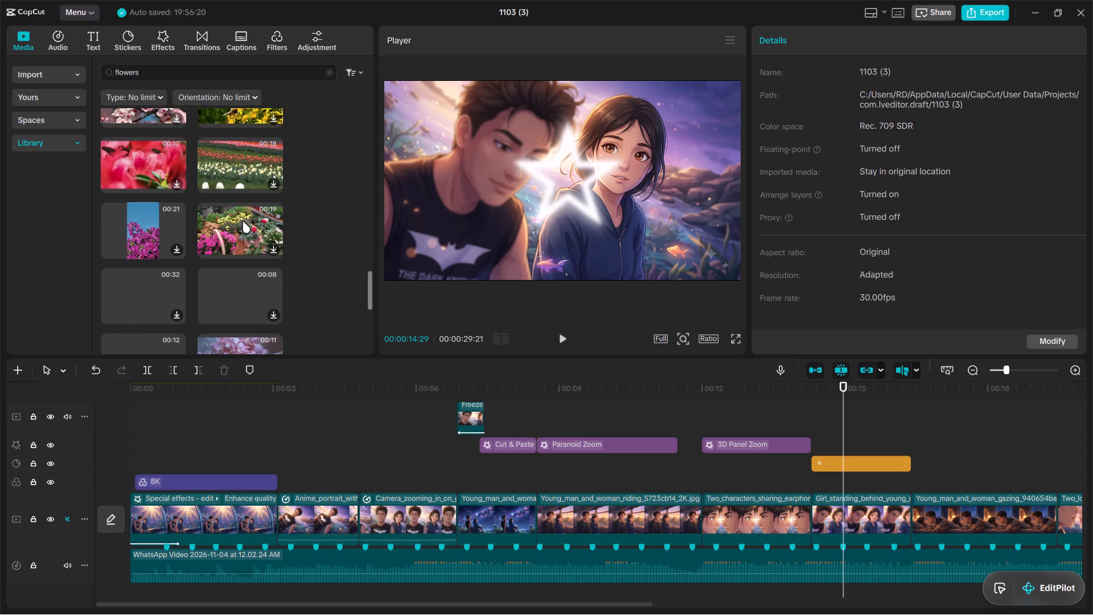
scroll(243, 221, "down", 3)
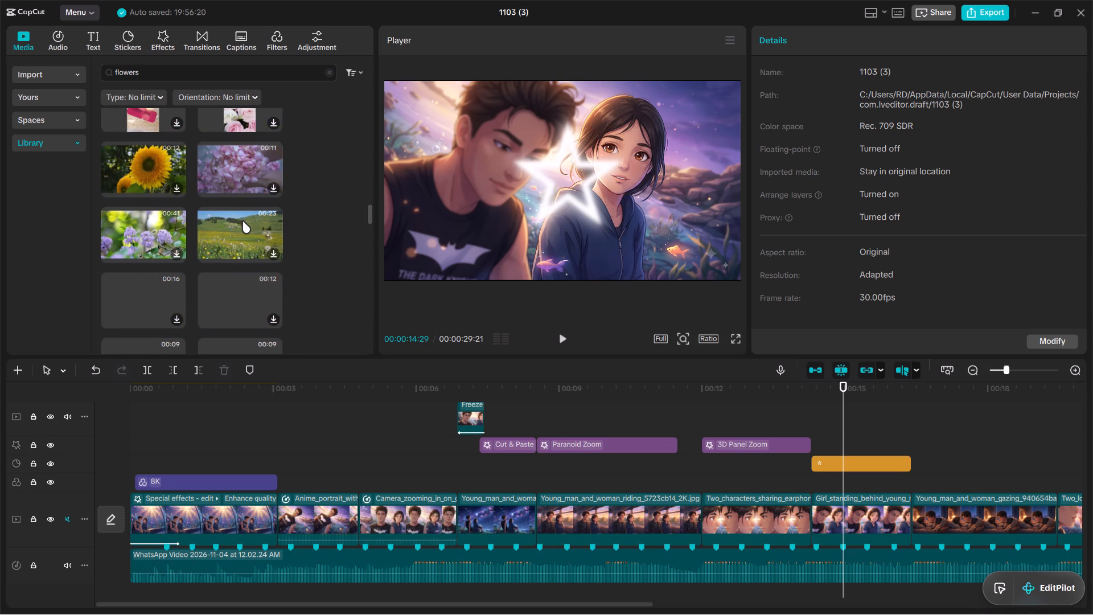
scroll(243, 221, "down", 2)
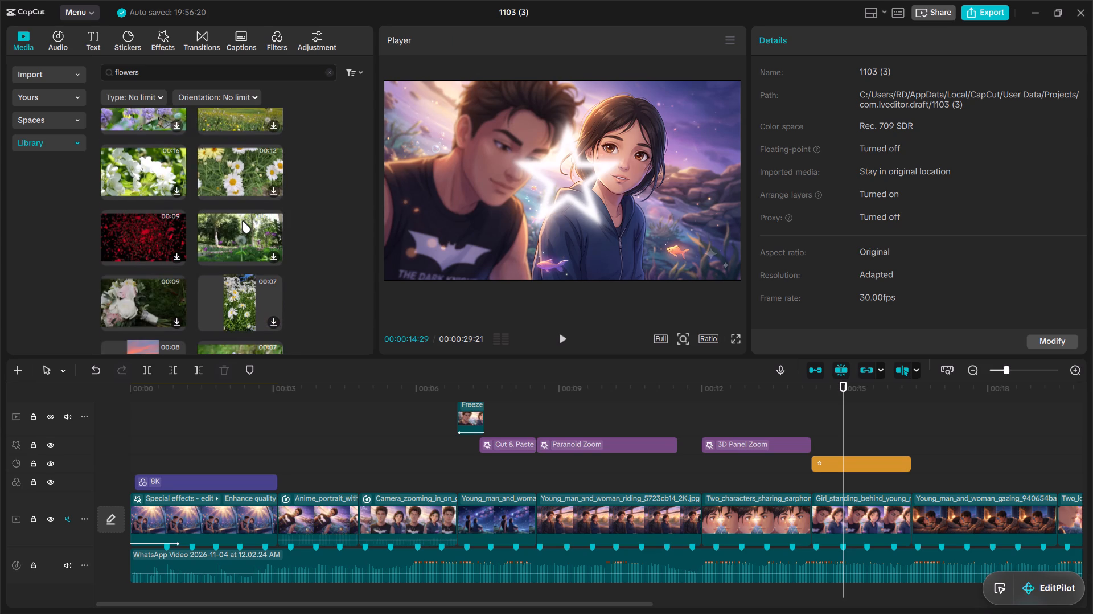
scroll(243, 221, "down", 2)
scroll(243, 221, "up", 9)
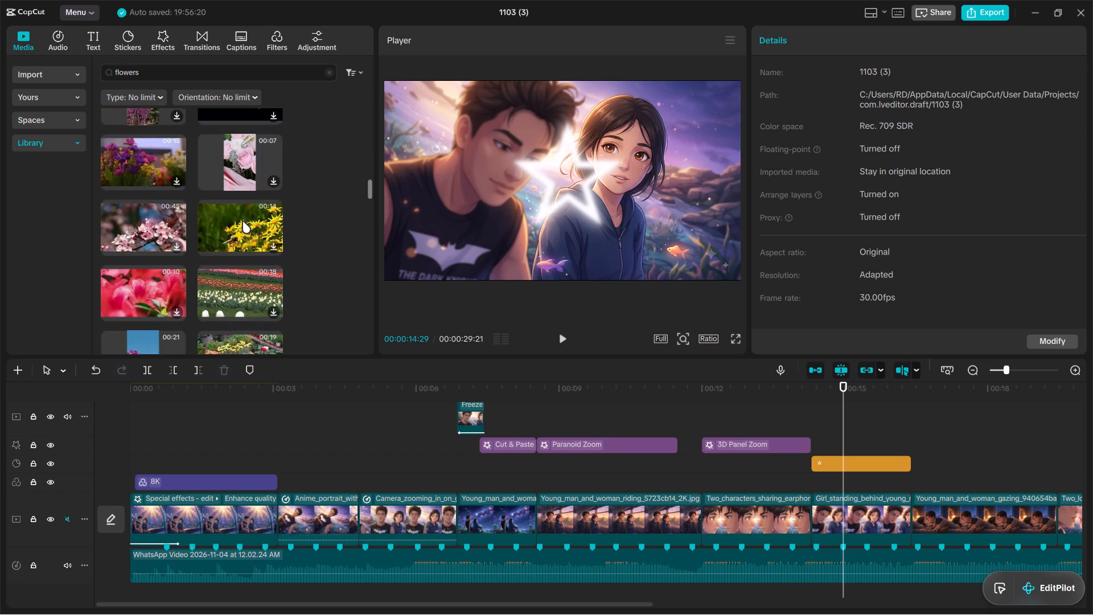
scroll(243, 221, "up", 7)
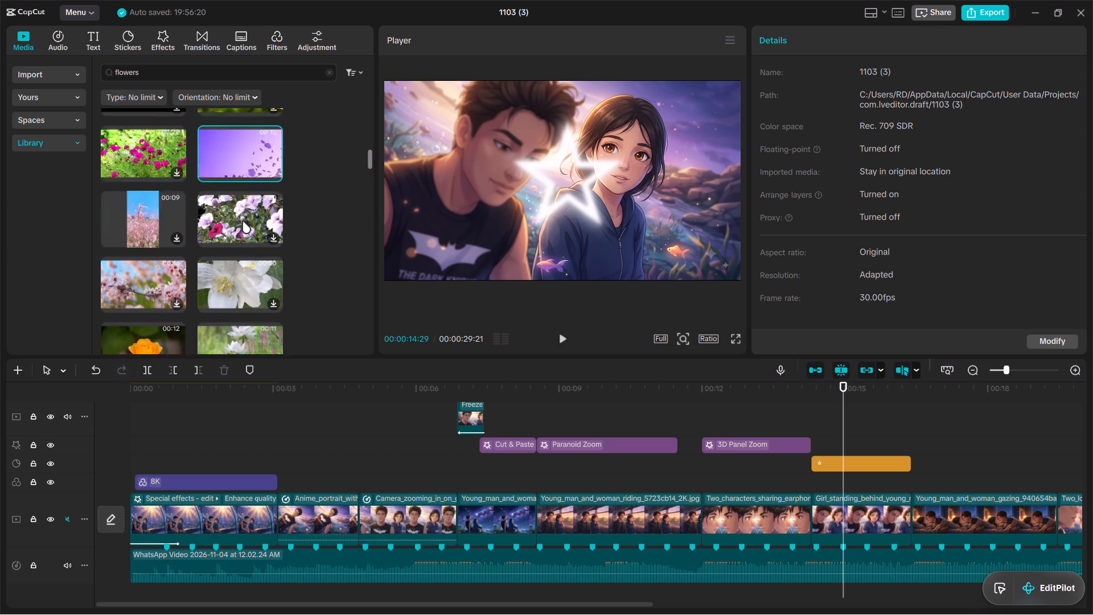
Add the purple flying petals video on a new track directly above the Girl_standing_behind_young clip, aligned with that clip's start.
left_click_drag(243, 221, 813, 491)
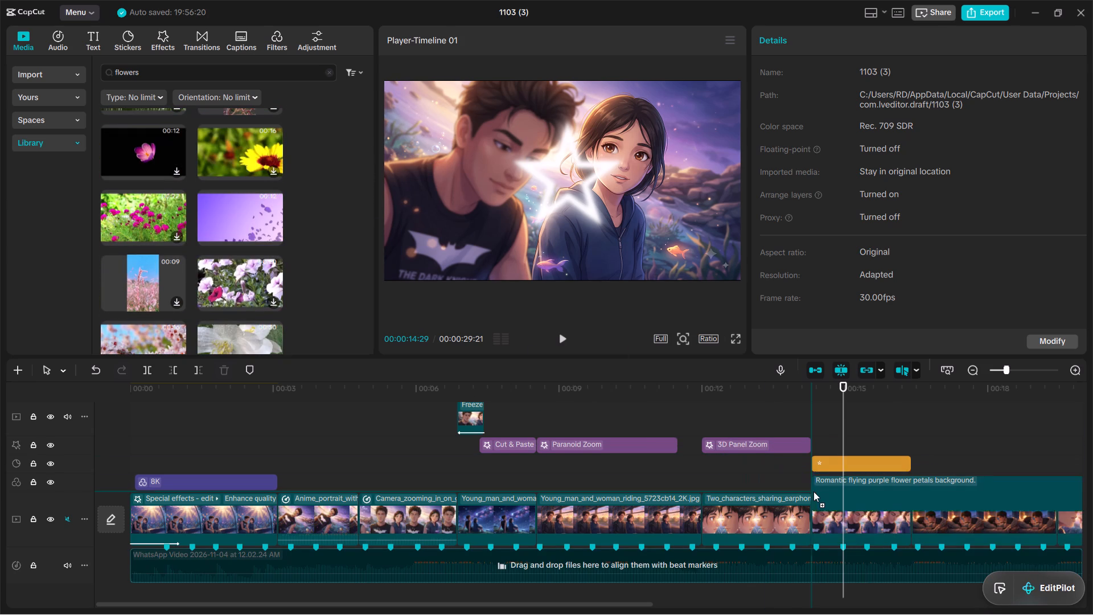
left_click_drag(813, 491, 813, 490)
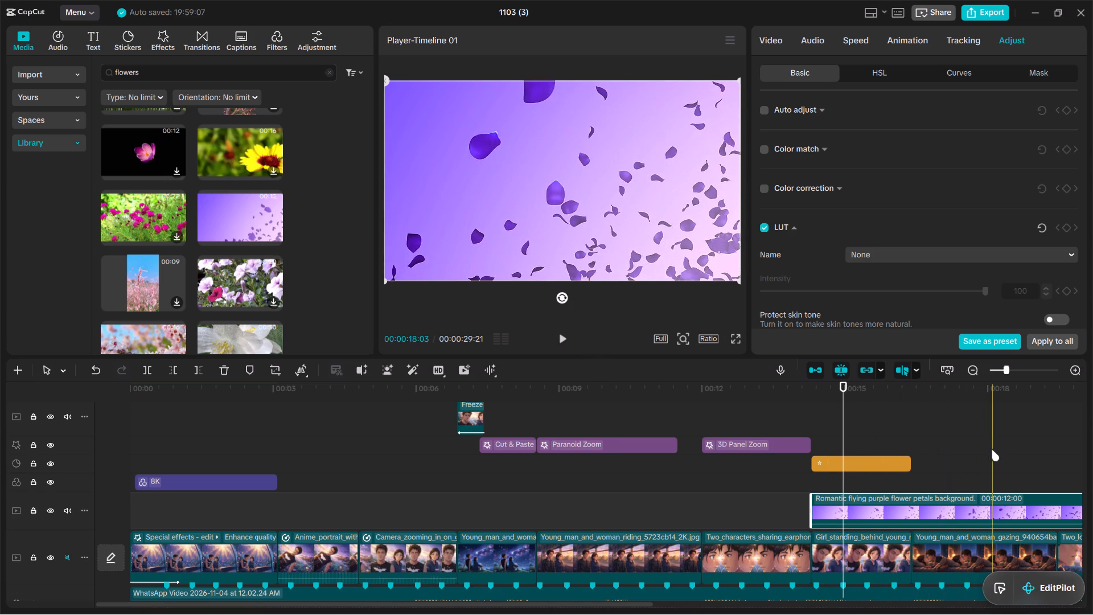
Trim away the petals video's beginning up to 00:00:17:21 and move the remainder back to the Girl_standing_behind_young clip's start.
left_click(973, 450)
left_click(979, 495)
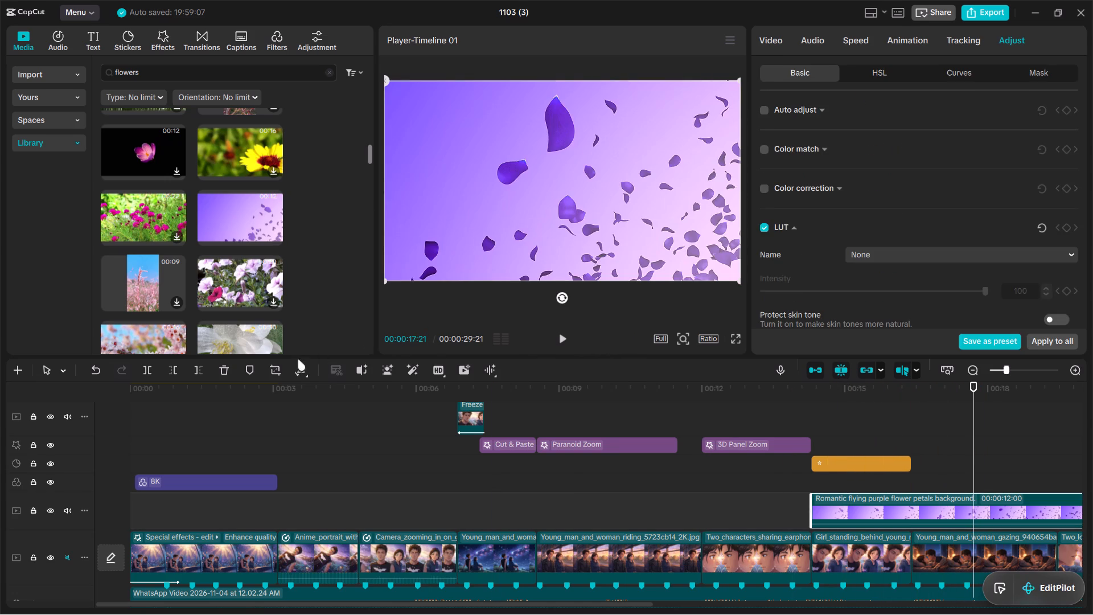
left_click(175, 372)
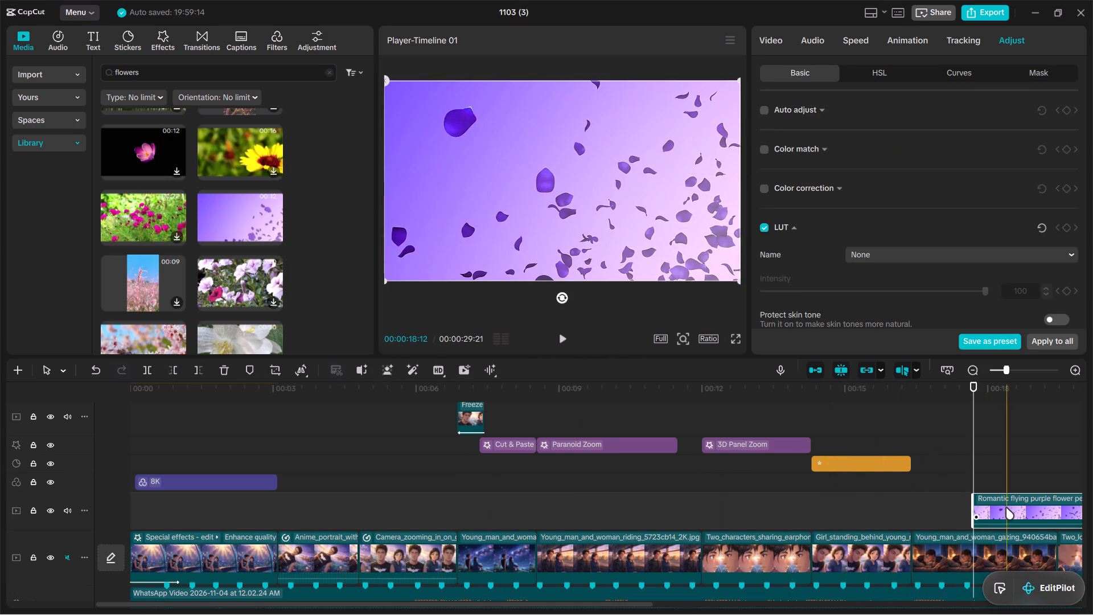
left_click_drag(1006, 507, 843, 505)
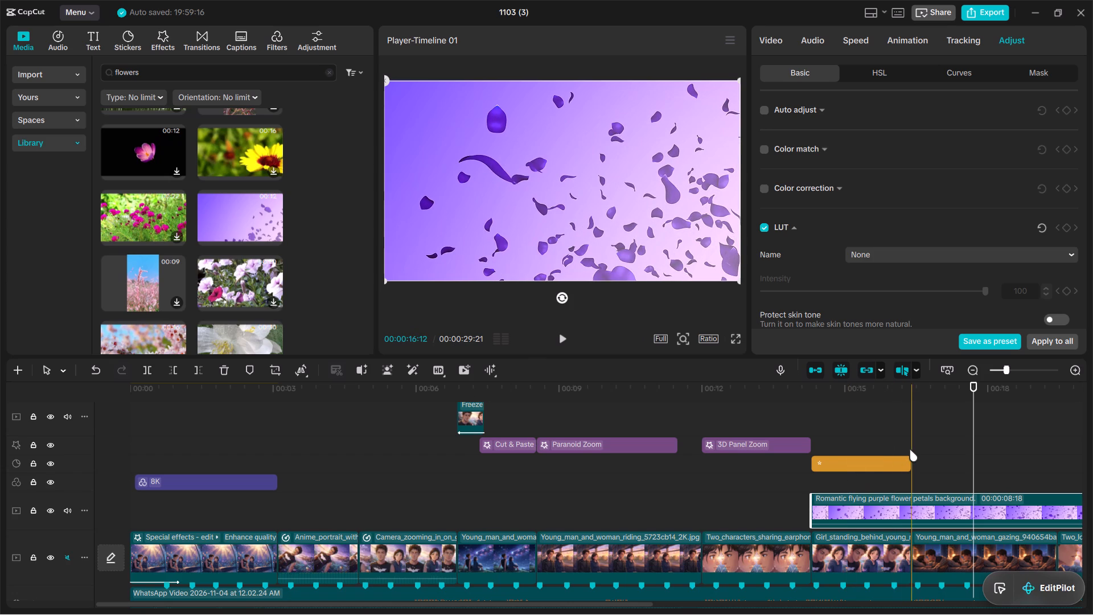
Trim the petals video's end to match the end of the star sticker and the Girl_standing_behind_young clip.
left_click(910, 449)
left_click(951, 500)
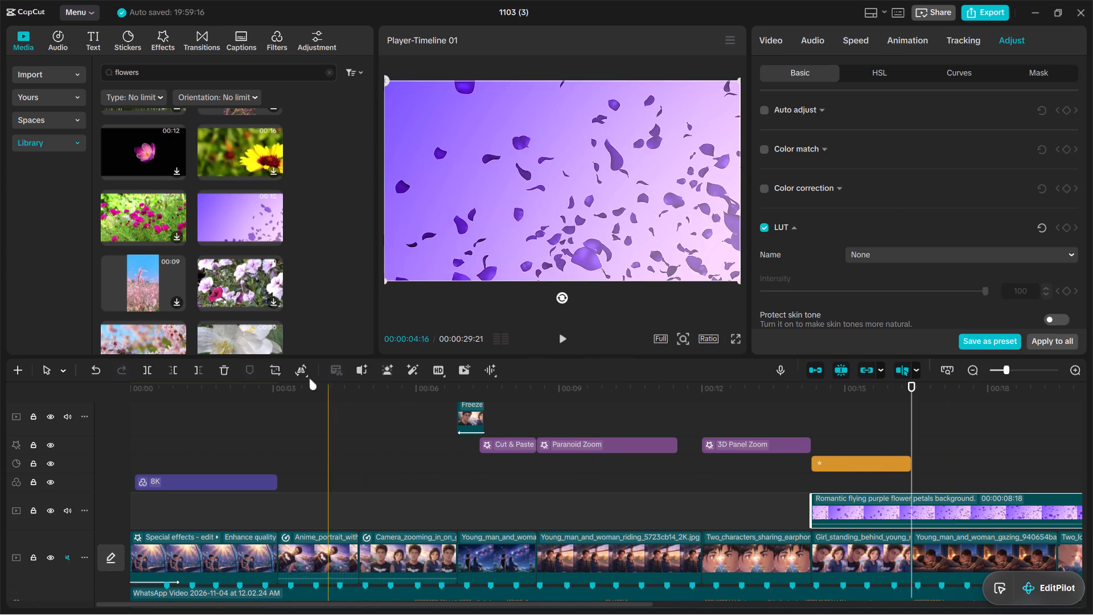
left_click(203, 372)
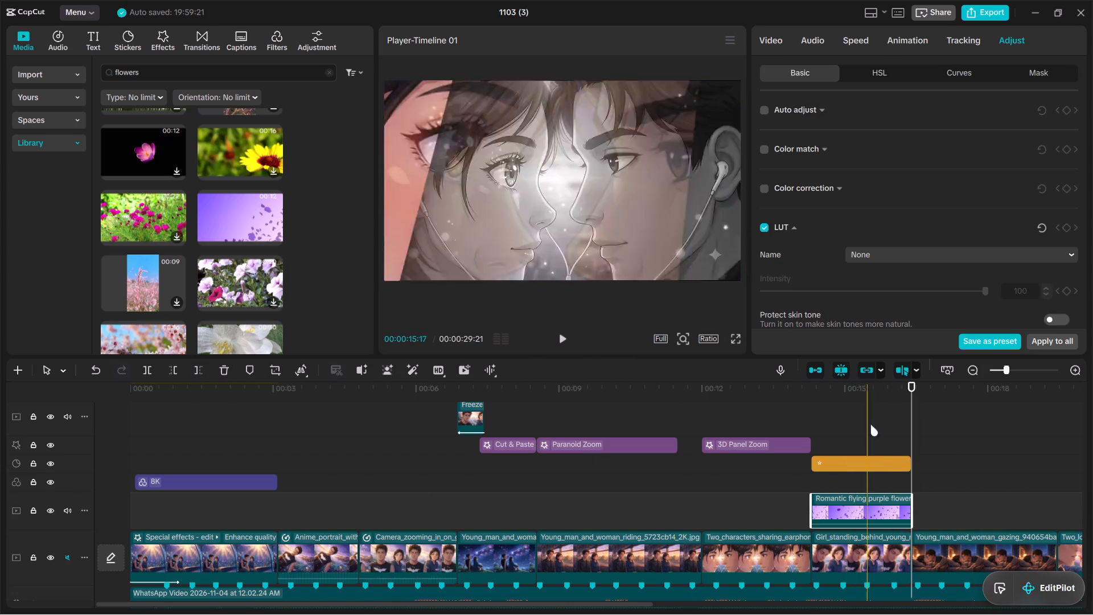
Move the Girl_standing_behind_young clip off the main track onto a new track above the purple petals video, keeping its start time.
left_click_drag(1008, 372, 1023, 368)
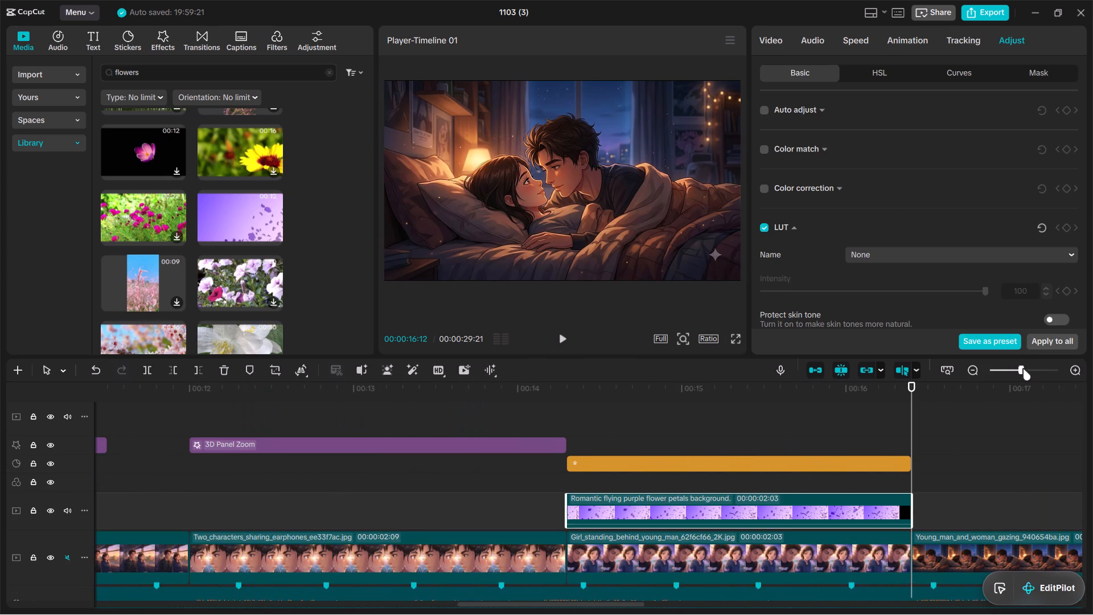
left_click_drag(1023, 368, 1034, 371)
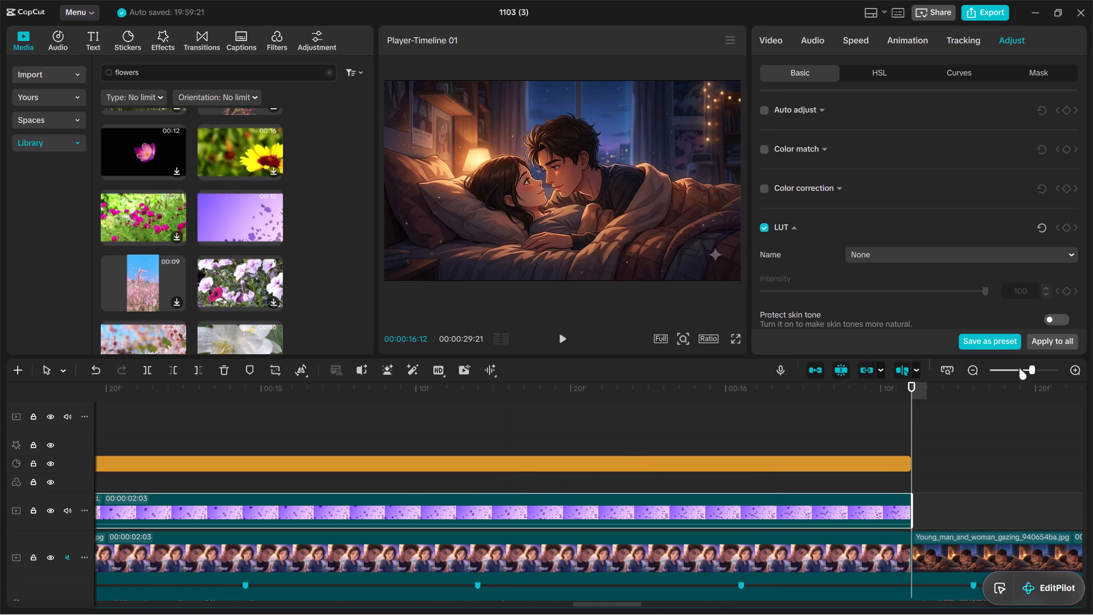
left_click(1025, 368)
left_click(1022, 369)
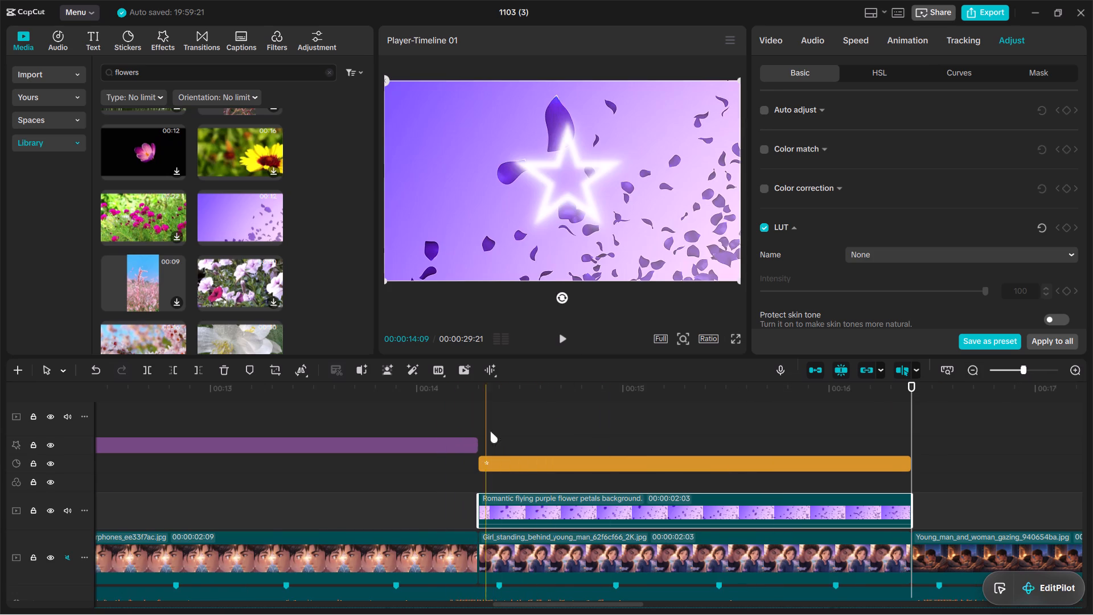
left_click_drag(683, 559, 689, 530)
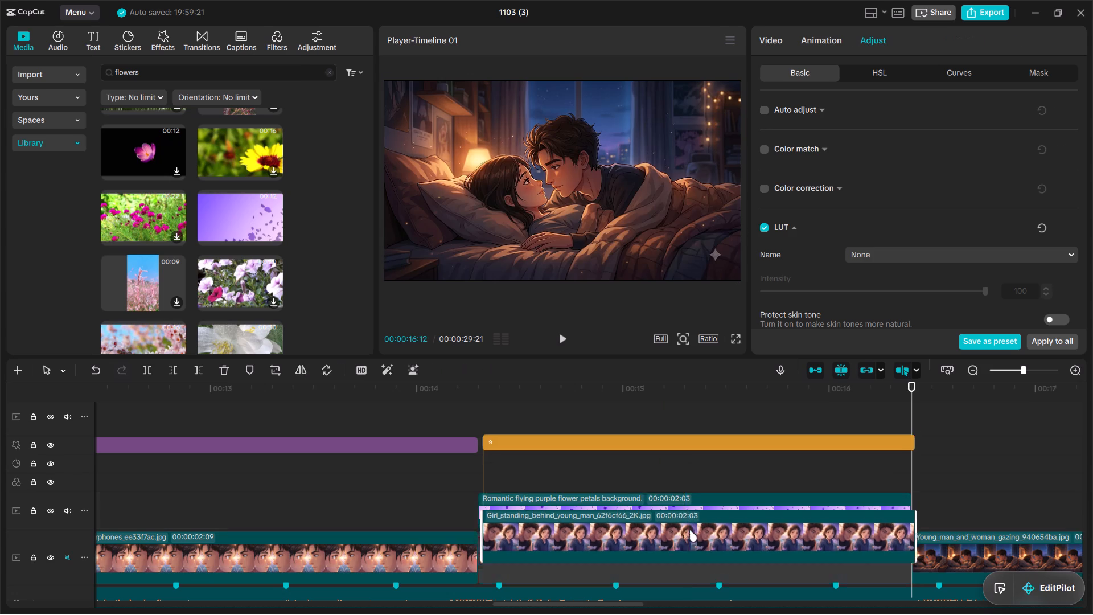
left_click_drag(689, 530, 679, 469)
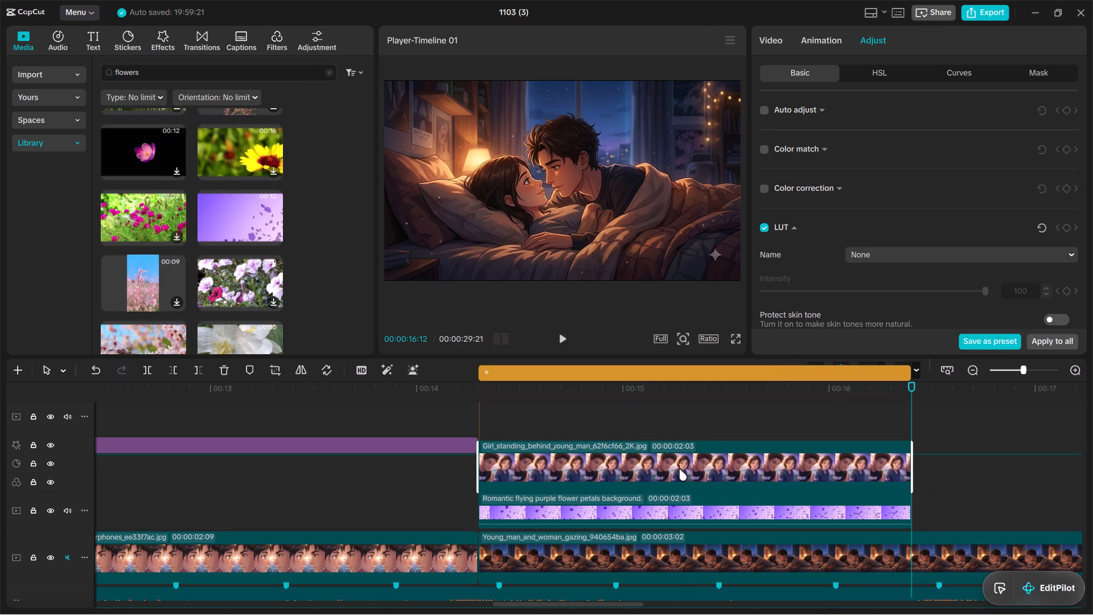
left_click_drag(679, 469, 685, 473)
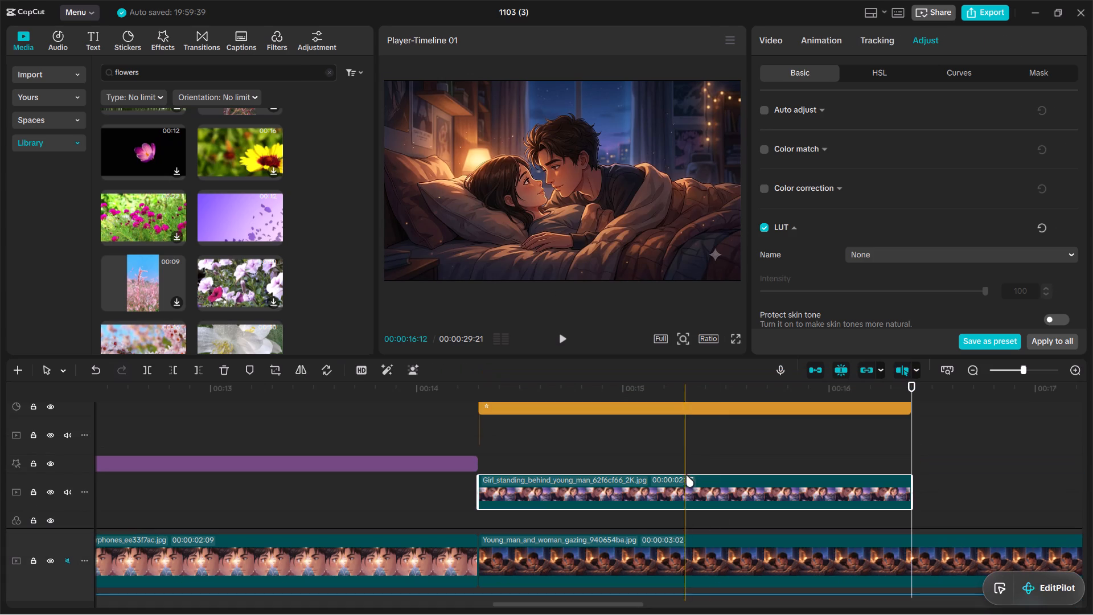
Insert the purple petals video into the main track directly beneath the Girl_standing_behind_young clip, and preview the layered section.
scroll(595, 503, "up", 4)
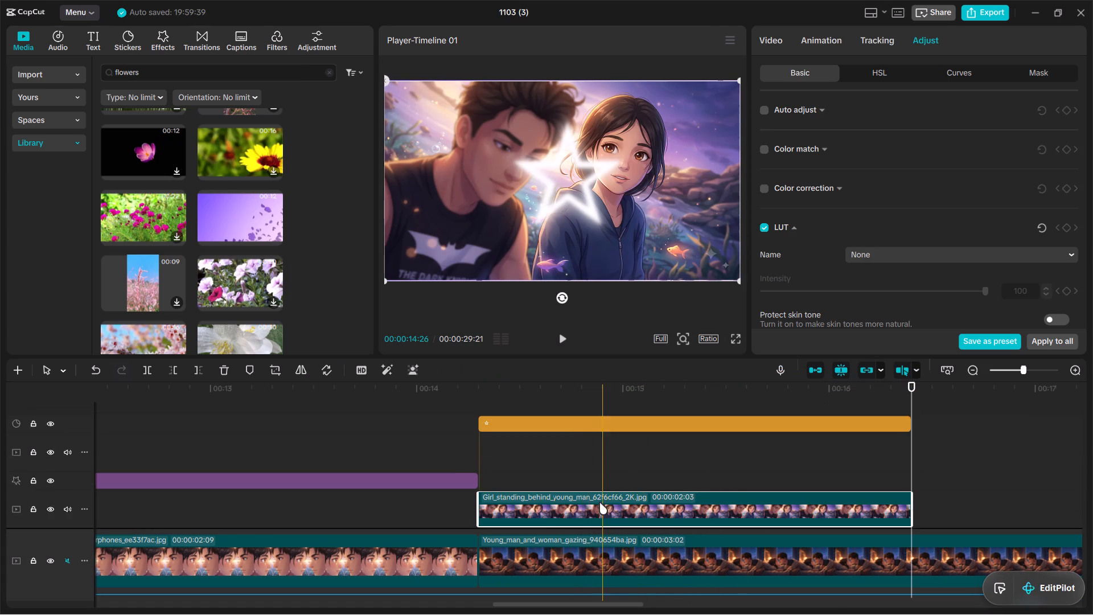
scroll(599, 502, "down", 3)
scroll(649, 505, "down", 2)
left_click_drag(642, 495, 628, 521)
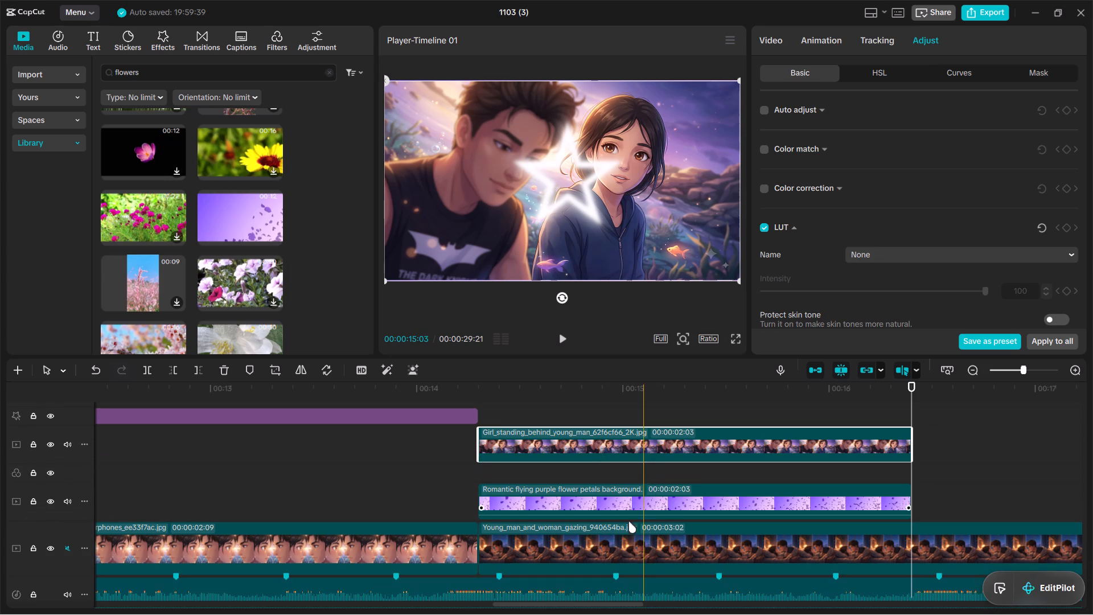
left_click_drag(628, 521, 614, 553)
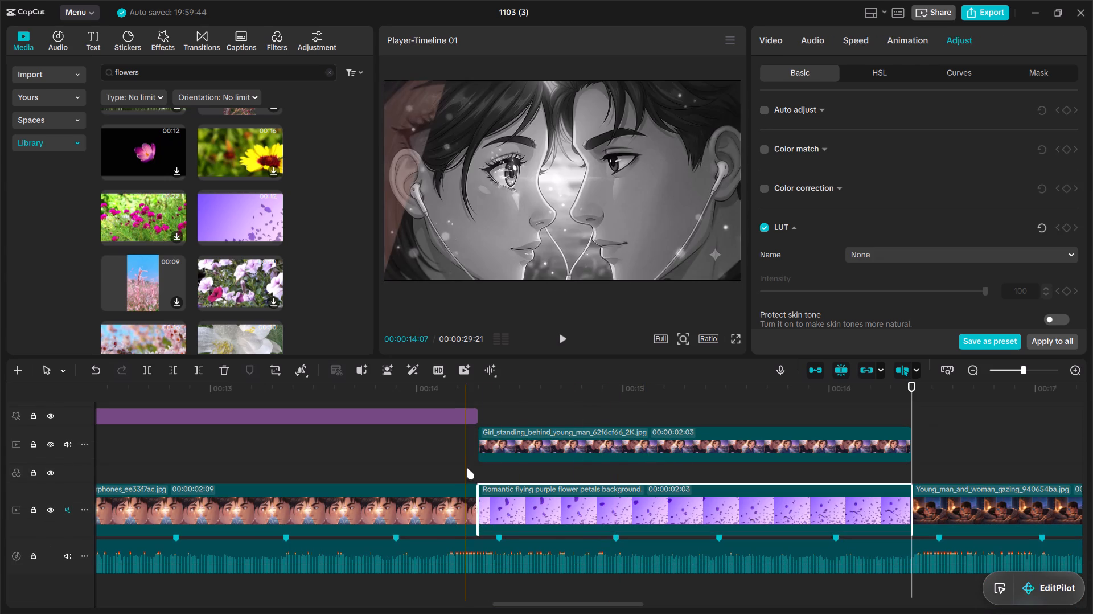
left_click(467, 468)
left_click(561, 342)
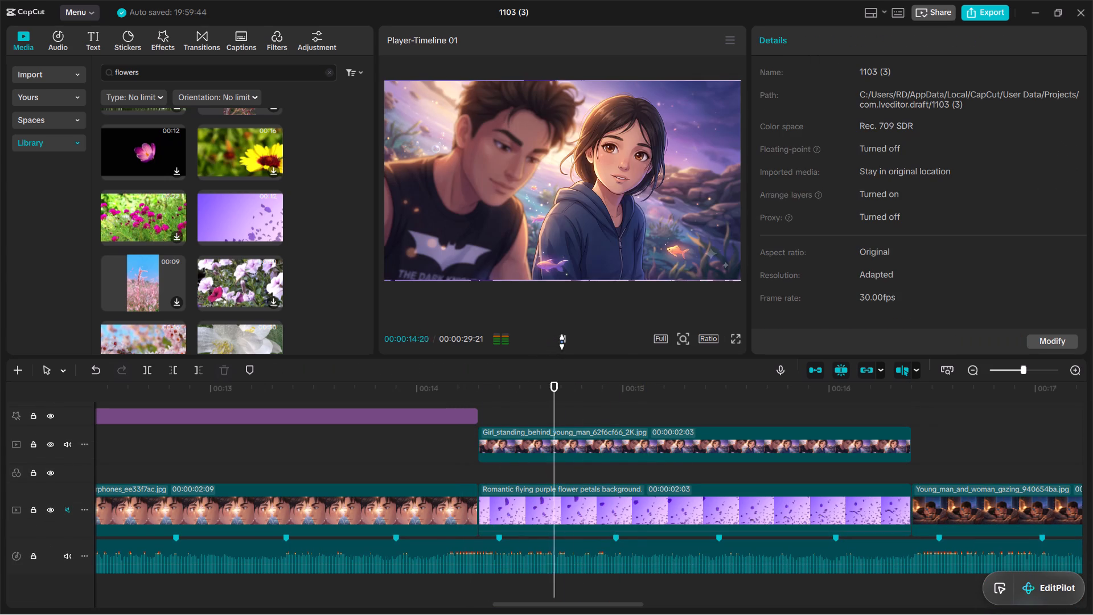
left_click(562, 342)
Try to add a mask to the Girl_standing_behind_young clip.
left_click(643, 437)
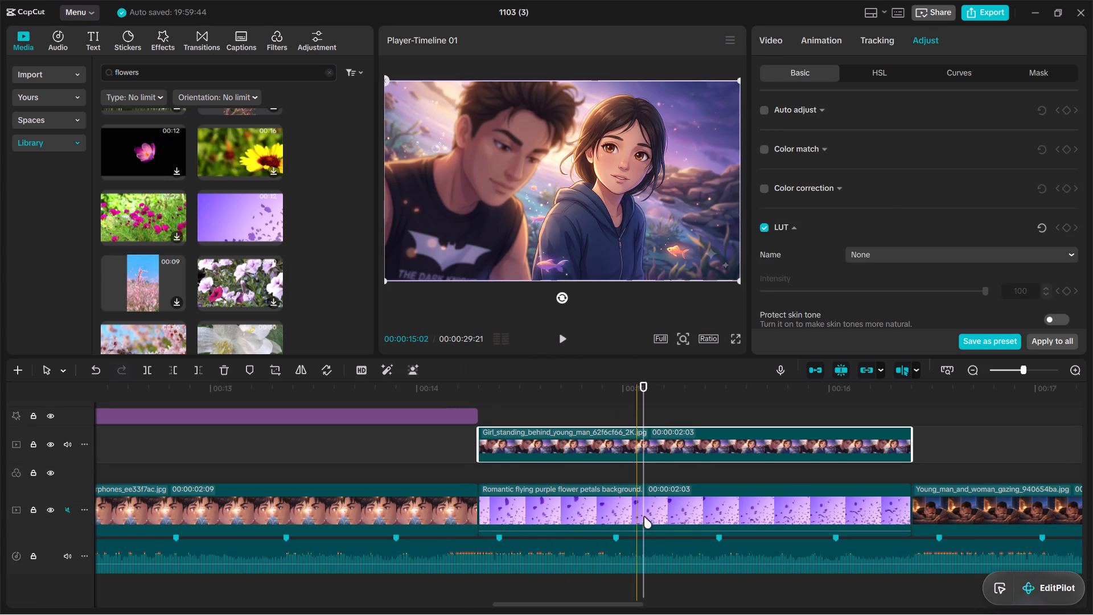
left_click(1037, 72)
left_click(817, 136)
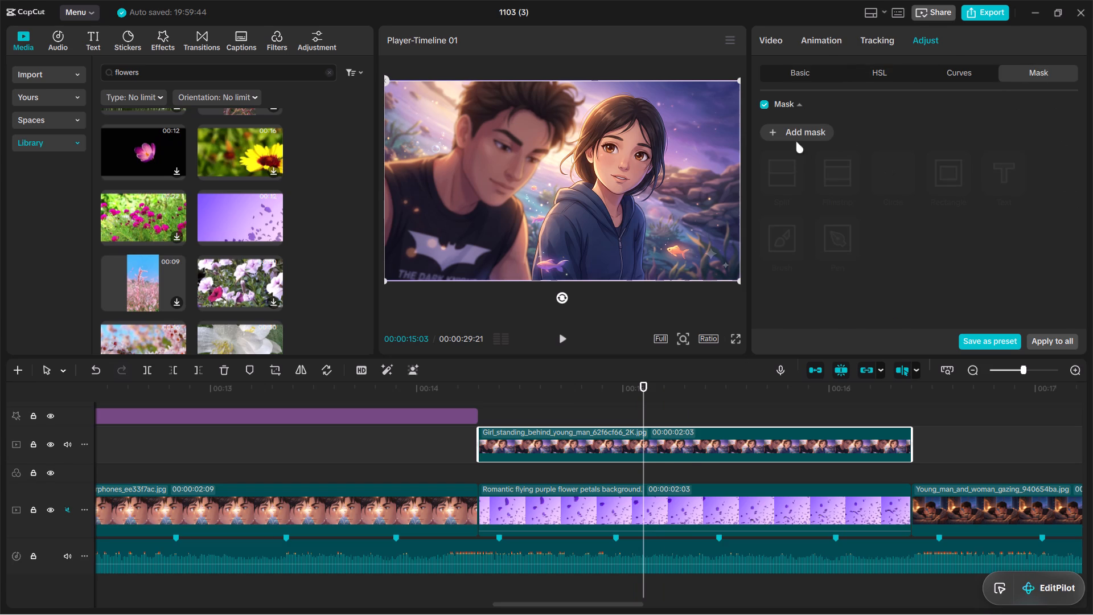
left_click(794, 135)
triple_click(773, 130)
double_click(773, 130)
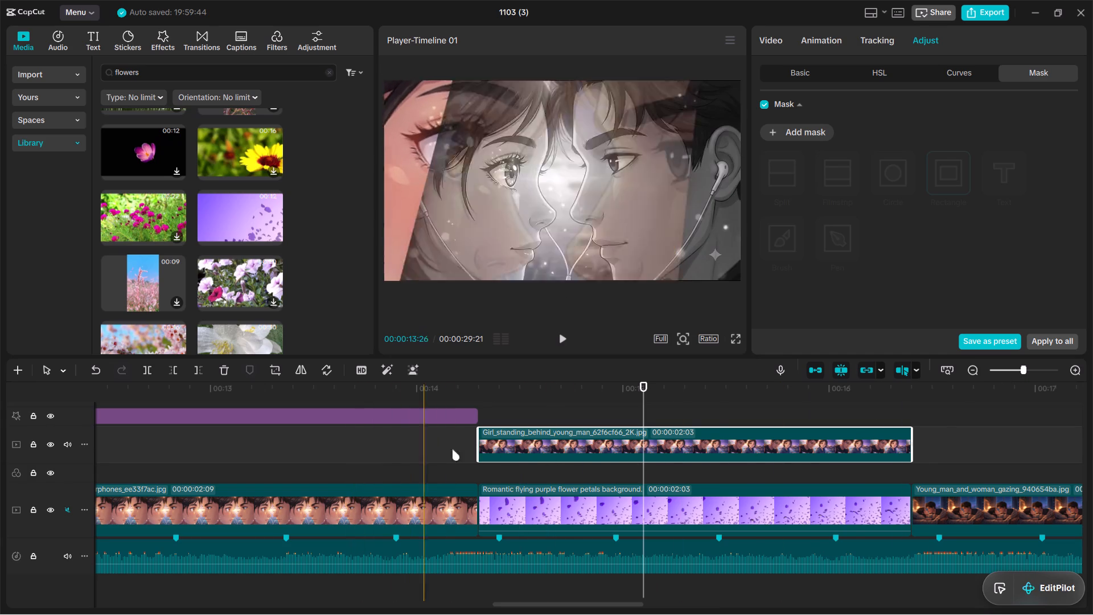
Examine the timeline from the Cut & Paste Stars and Paranoid Zoom clips through to the layered Girl_standing_behind_young section.
left_click(182, 450)
left_click_drag(182, 450, 81, 461)
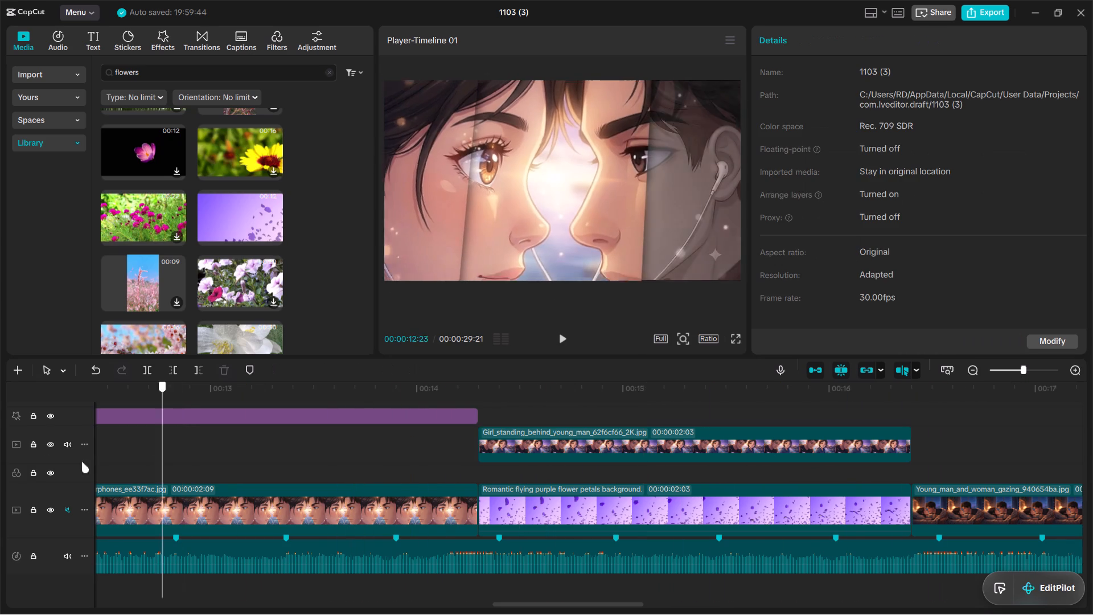
left_click_drag(81, 461, 1083, 454)
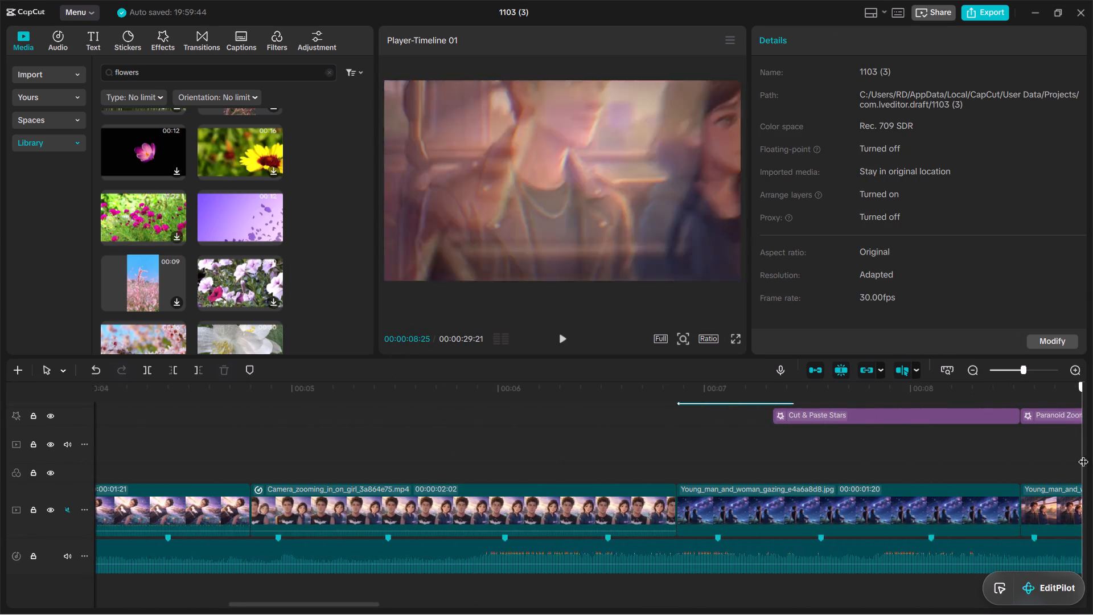
left_click_drag(1083, 454, 961, 454)
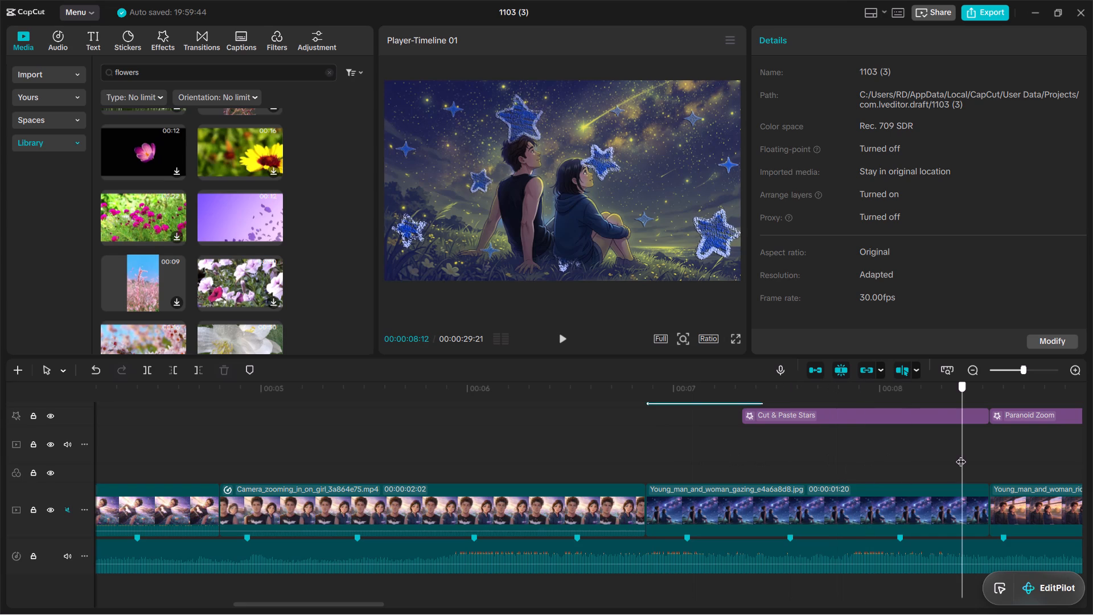
left_click_drag(961, 454, 886, 457)
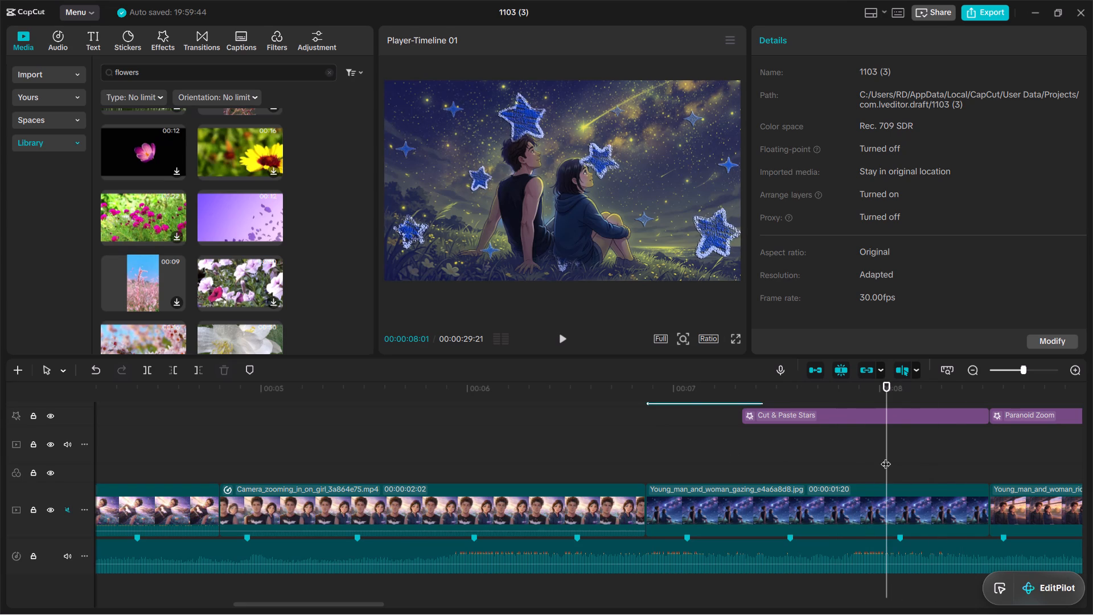
left_click(886, 457)
left_click_drag(886, 457, 1092, 464)
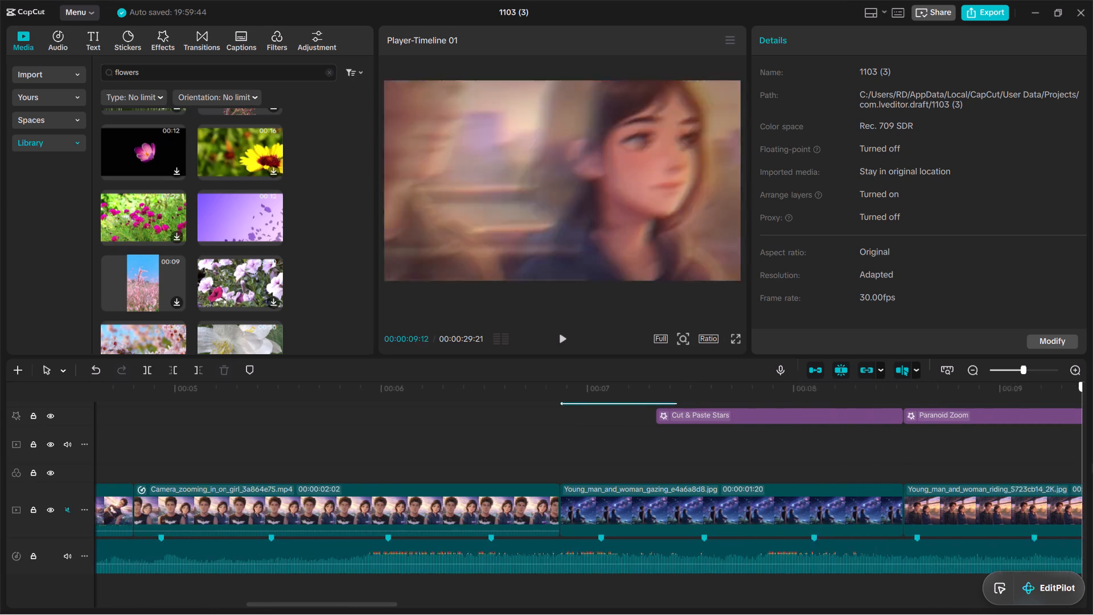
left_click_drag(1092, 464, 521, 469)
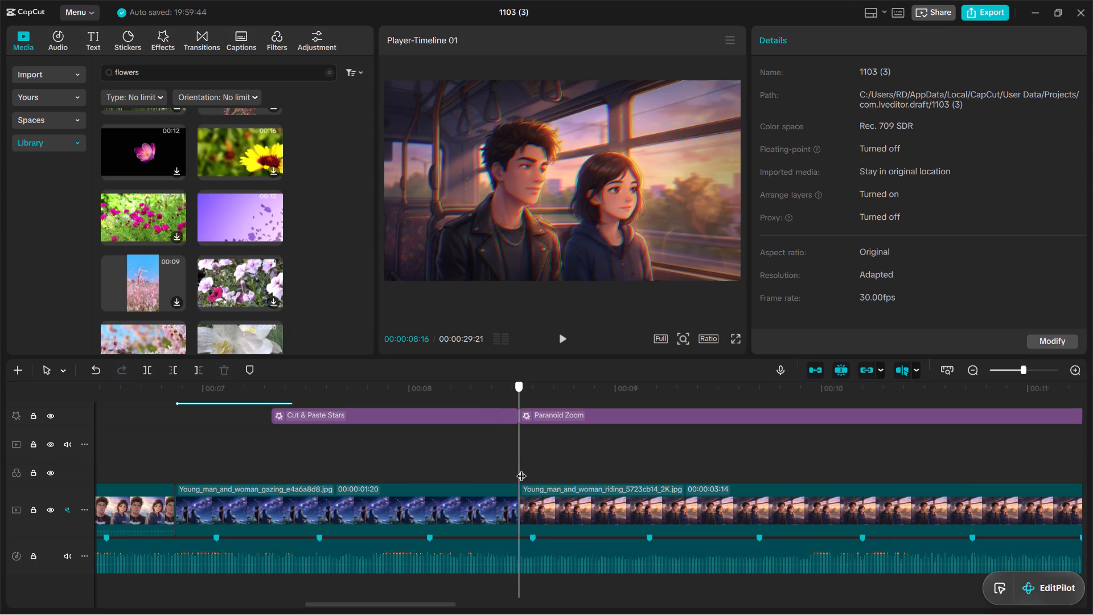
left_click_drag(521, 469, 523, 469)
left_click_drag(523, 469, 523, 469)
left_click_drag(523, 469, 529, 468)
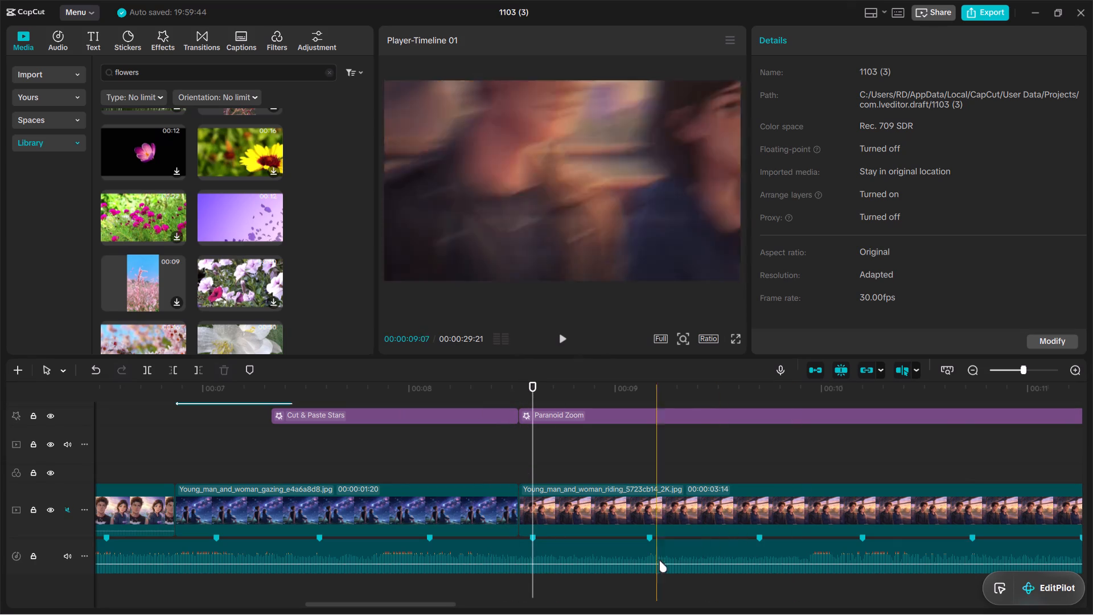
left_click(1012, 371)
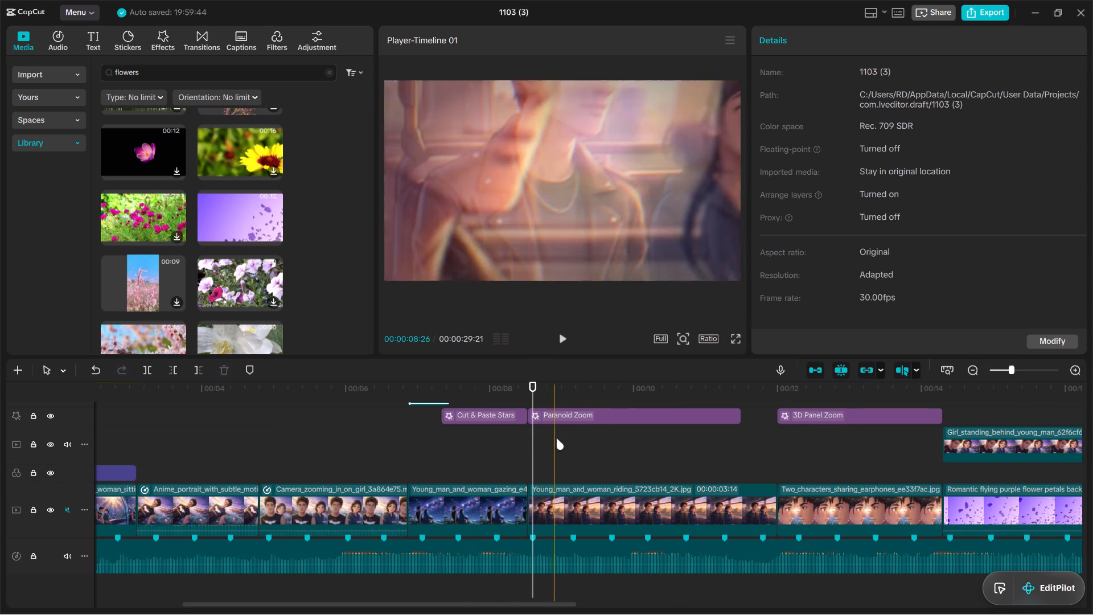
left_click(753, 458)
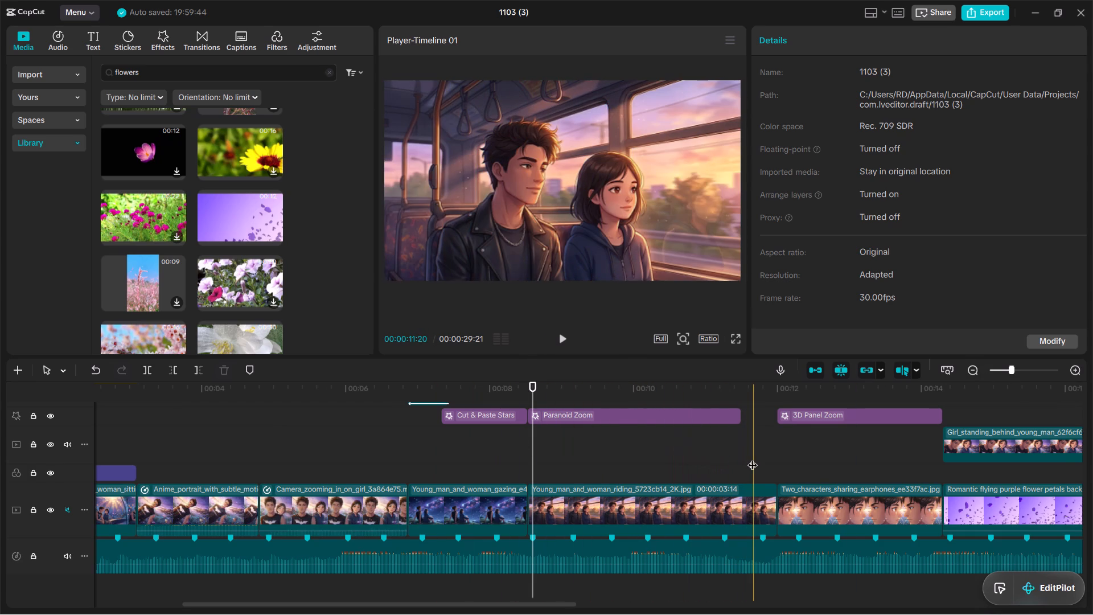
left_click_drag(753, 458, 635, 468)
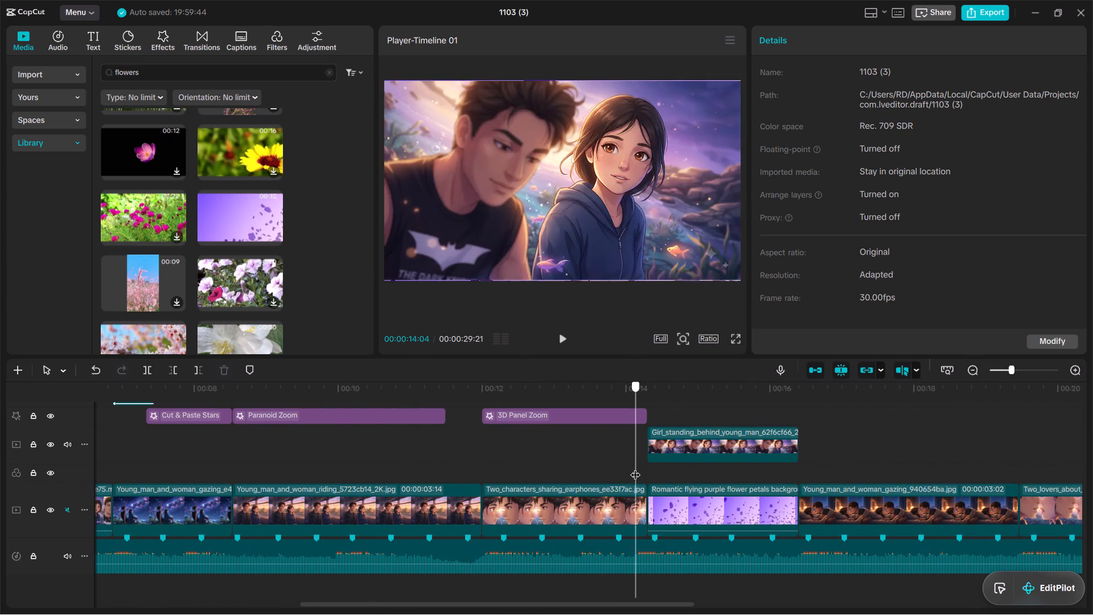
left_click_drag(635, 468, 699, 465)
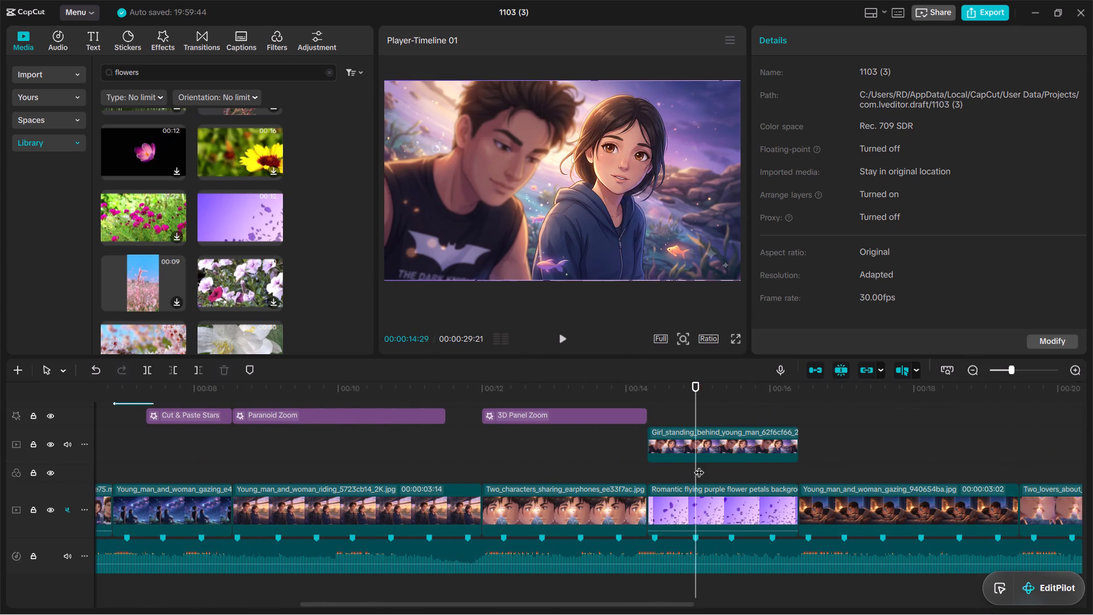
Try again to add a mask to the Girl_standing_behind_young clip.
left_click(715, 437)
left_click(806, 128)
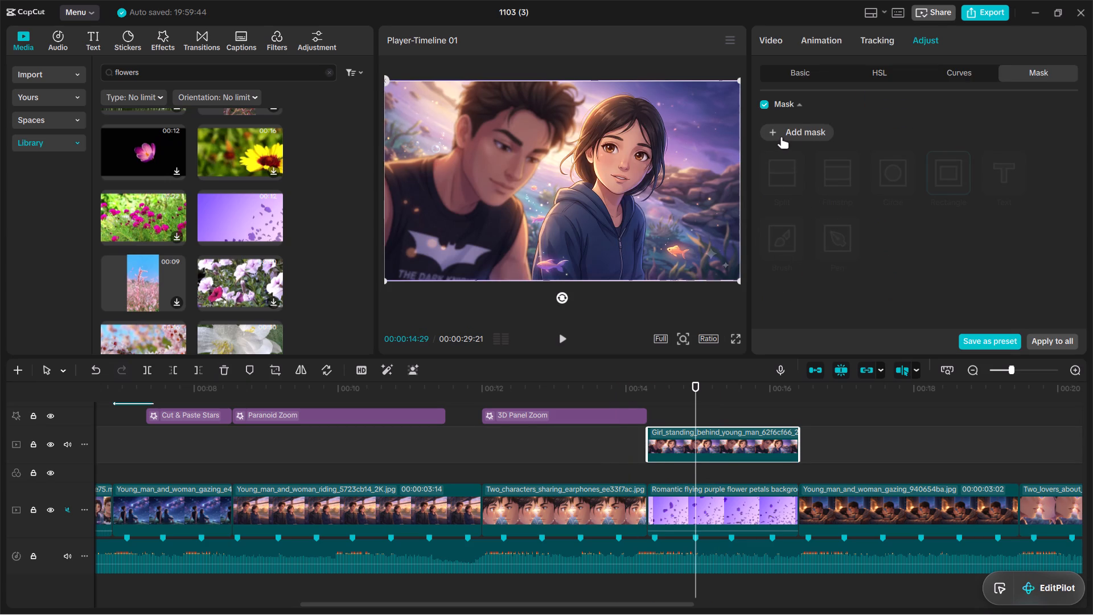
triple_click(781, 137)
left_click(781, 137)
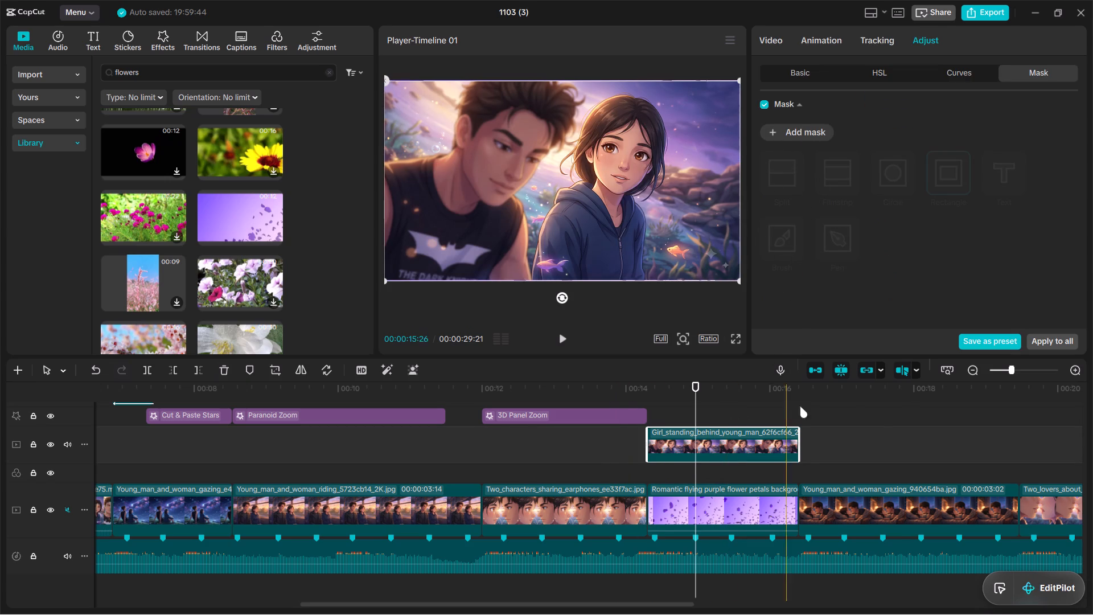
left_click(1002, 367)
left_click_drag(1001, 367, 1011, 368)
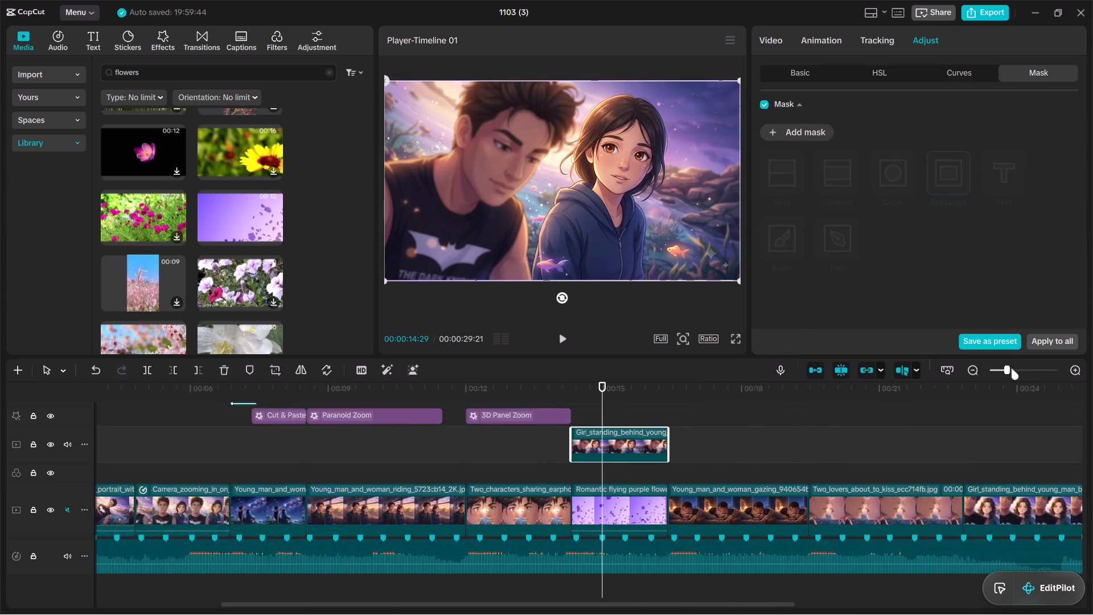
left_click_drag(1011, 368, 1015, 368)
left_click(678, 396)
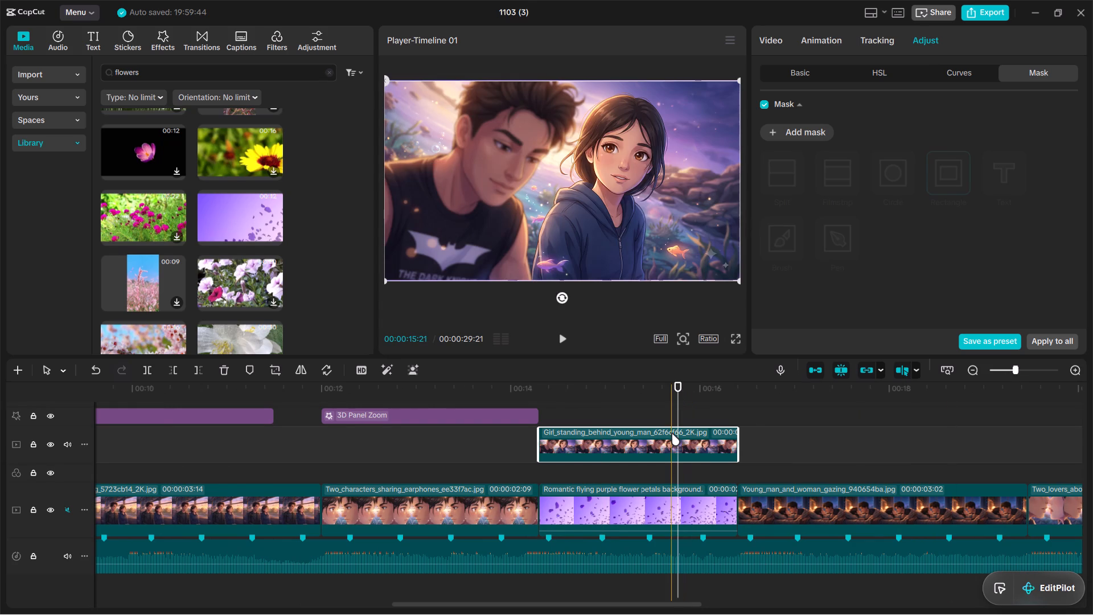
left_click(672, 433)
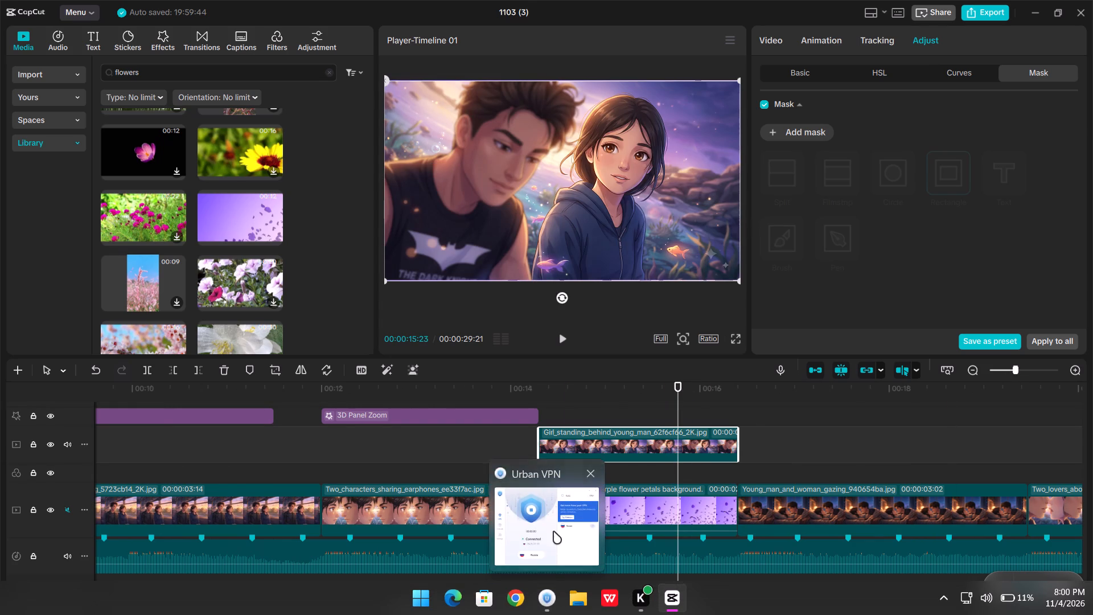
Switch to Urban VPN, disconnect the Russia connection, and return to the CapCut project.
left_click(553, 531)
left_click(457, 220)
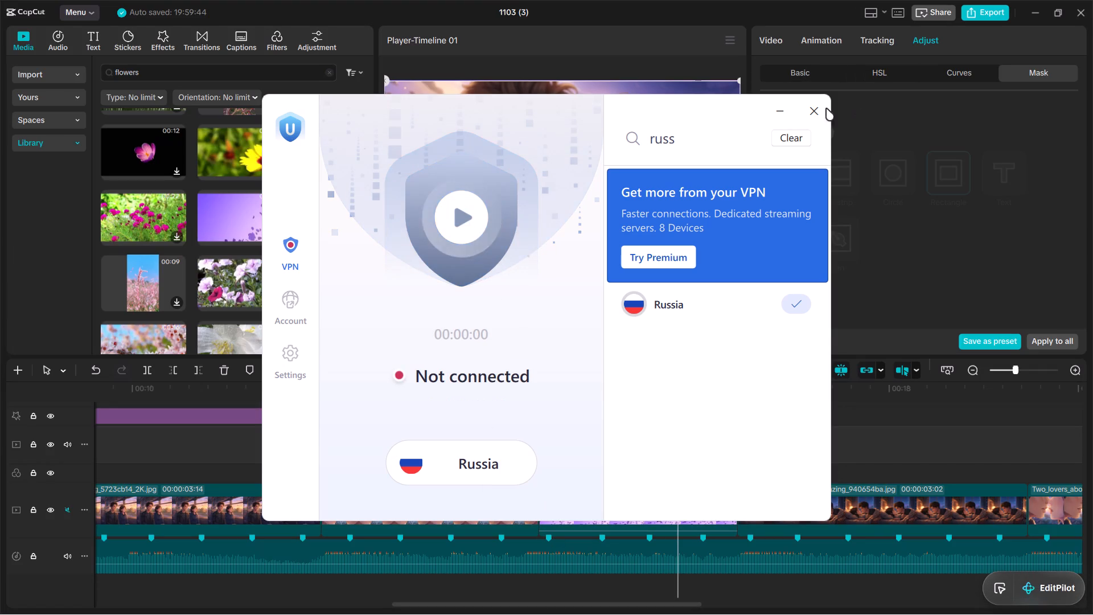
left_click(812, 107)
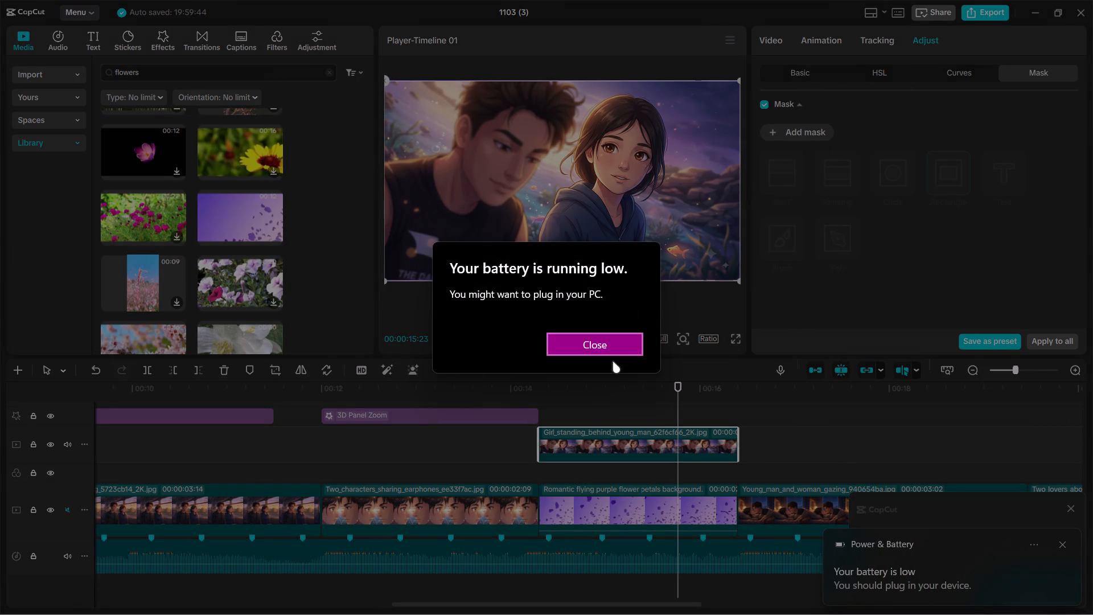
left_click(615, 347)
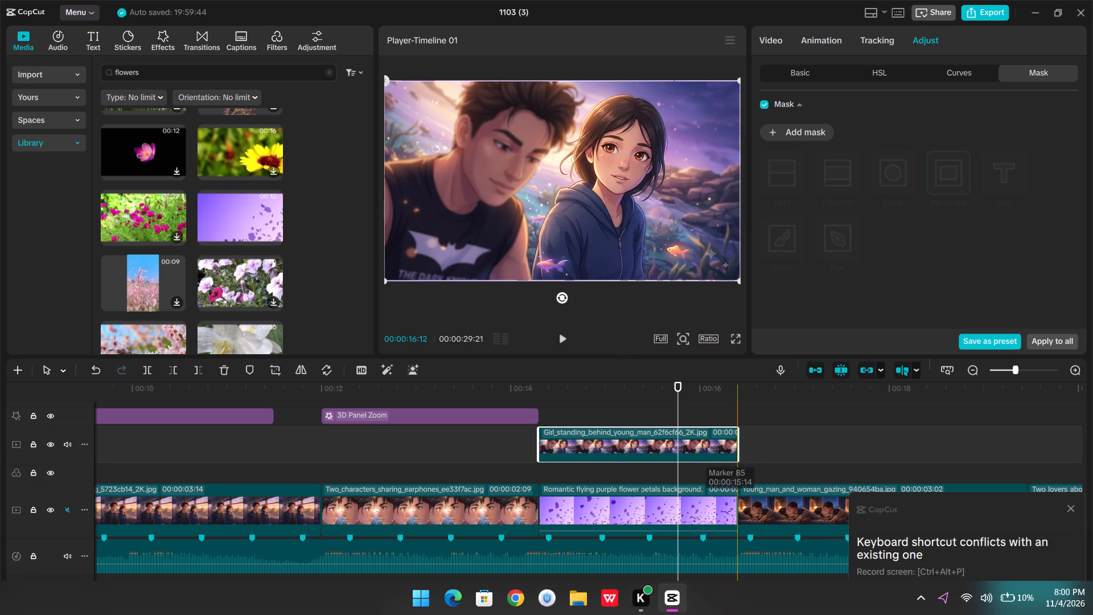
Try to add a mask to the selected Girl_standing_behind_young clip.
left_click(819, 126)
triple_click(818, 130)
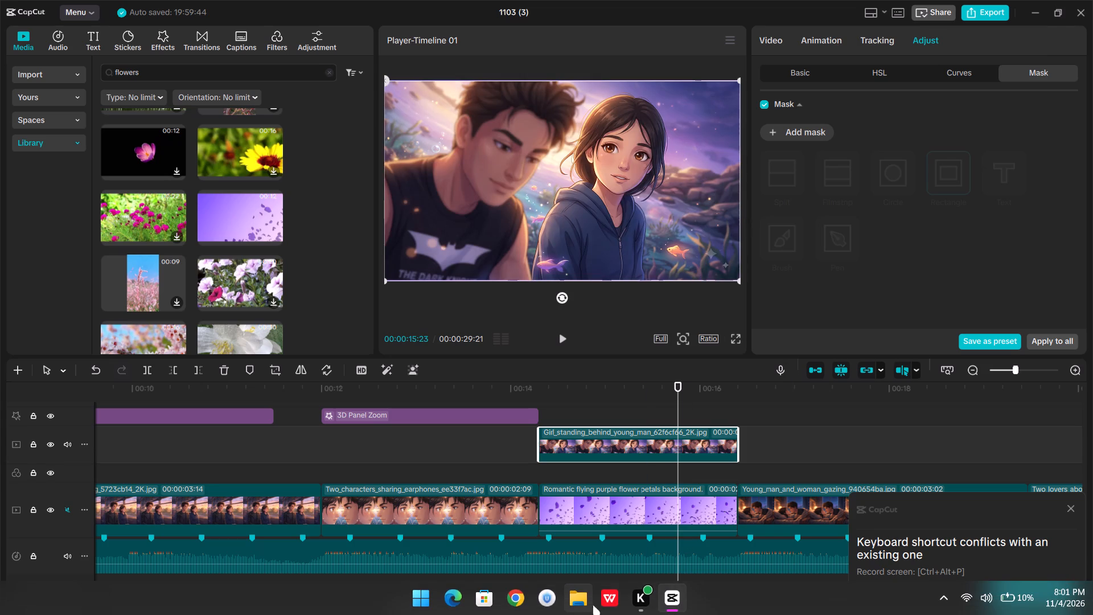
Dismiss the keyboard shortcut conflict notification covering the timeline.
left_click(1072, 505)
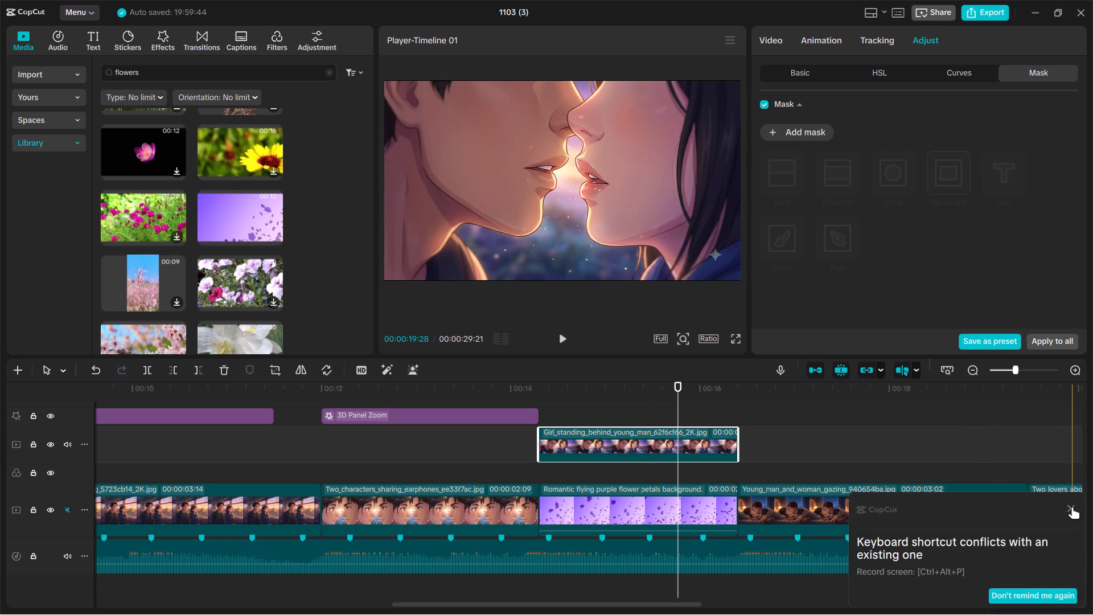
left_click(1070, 509)
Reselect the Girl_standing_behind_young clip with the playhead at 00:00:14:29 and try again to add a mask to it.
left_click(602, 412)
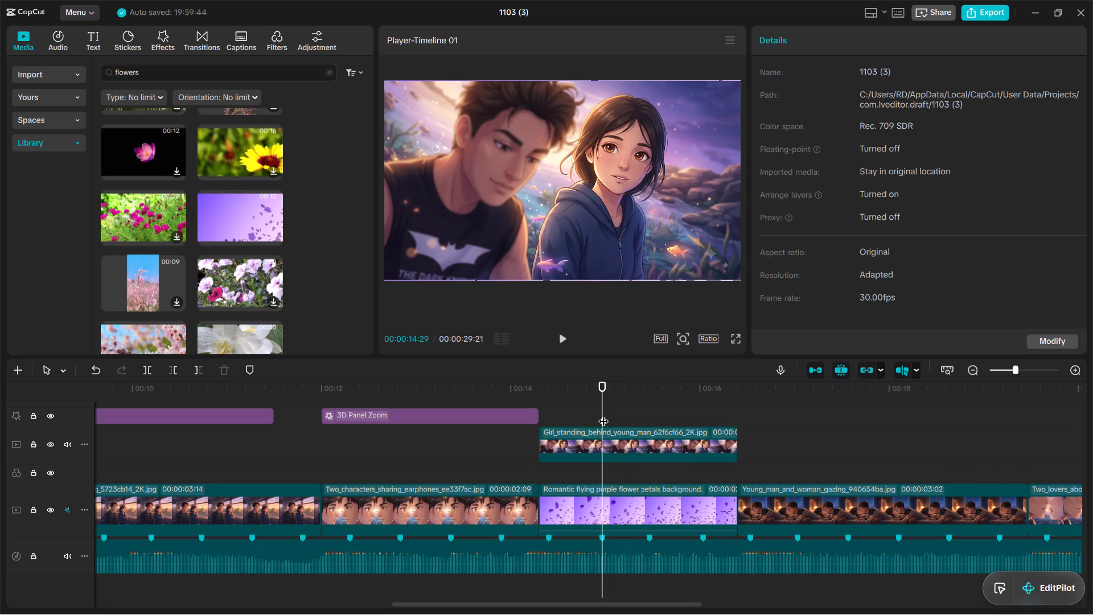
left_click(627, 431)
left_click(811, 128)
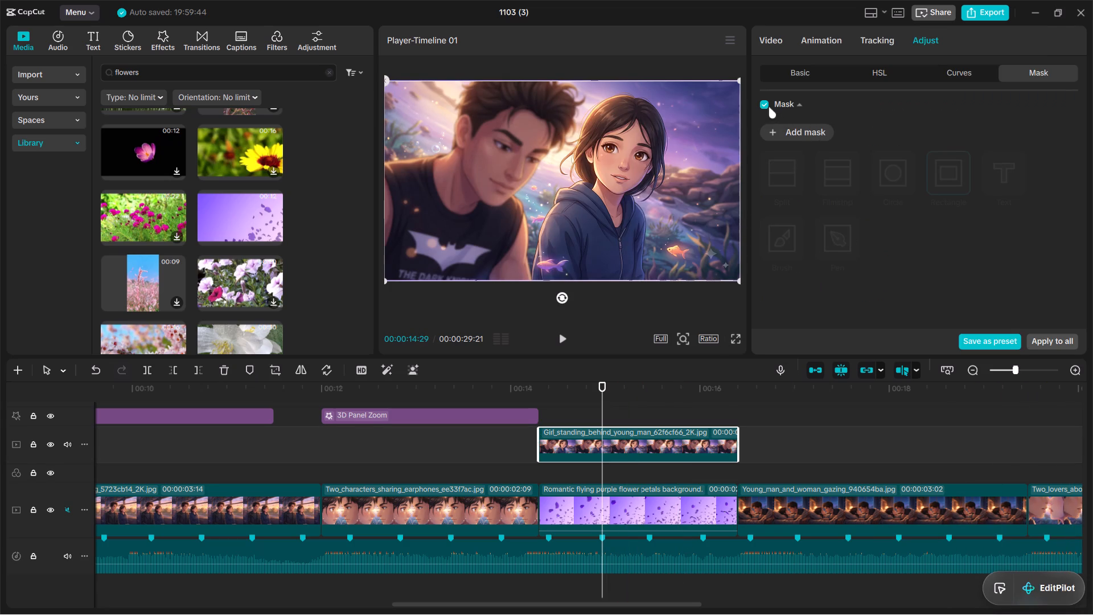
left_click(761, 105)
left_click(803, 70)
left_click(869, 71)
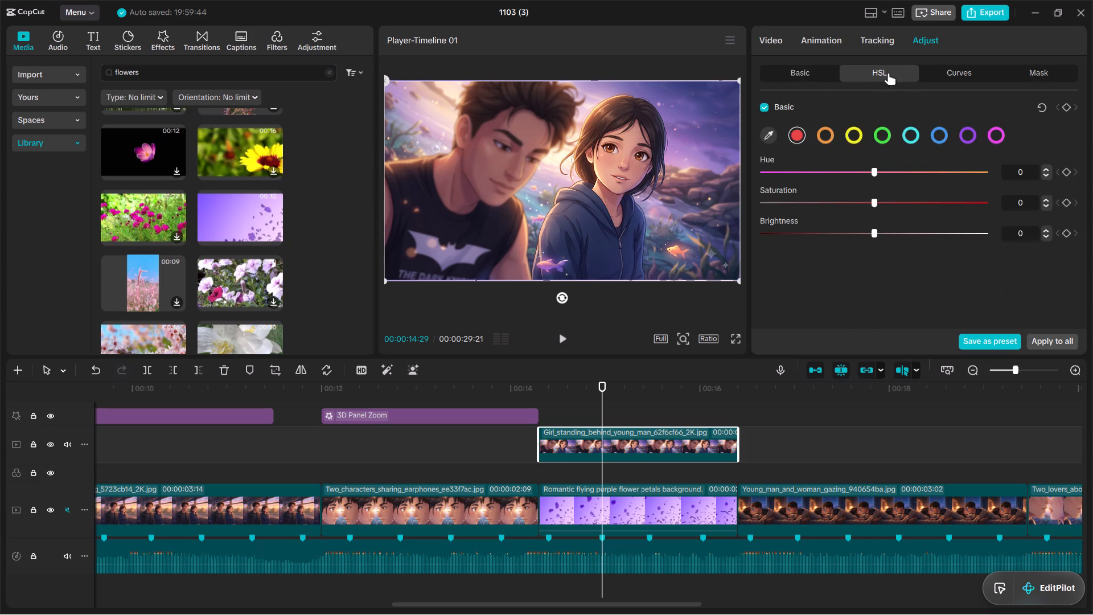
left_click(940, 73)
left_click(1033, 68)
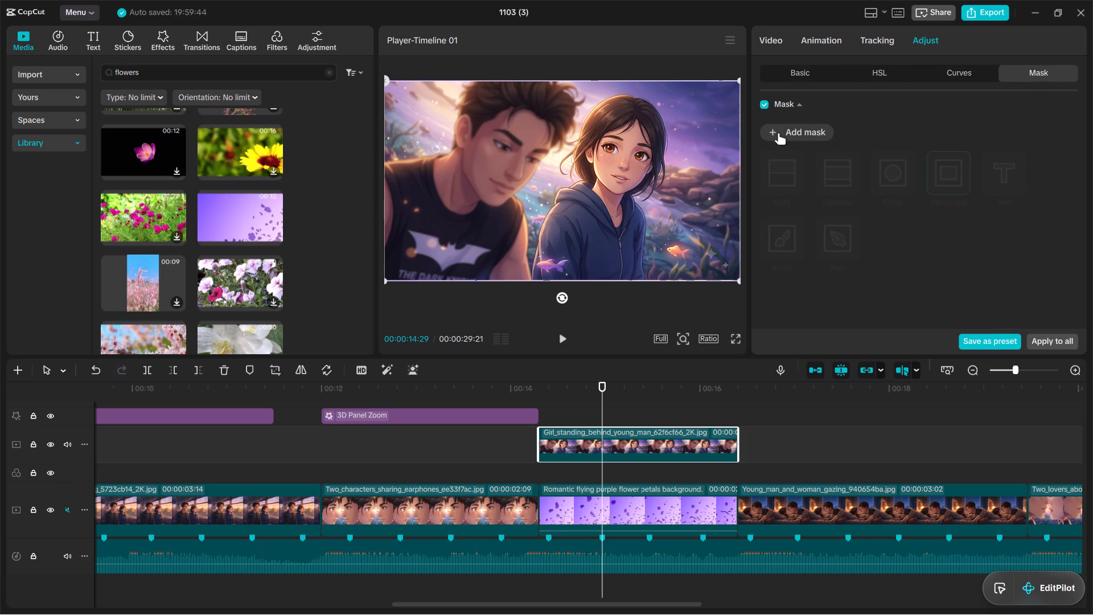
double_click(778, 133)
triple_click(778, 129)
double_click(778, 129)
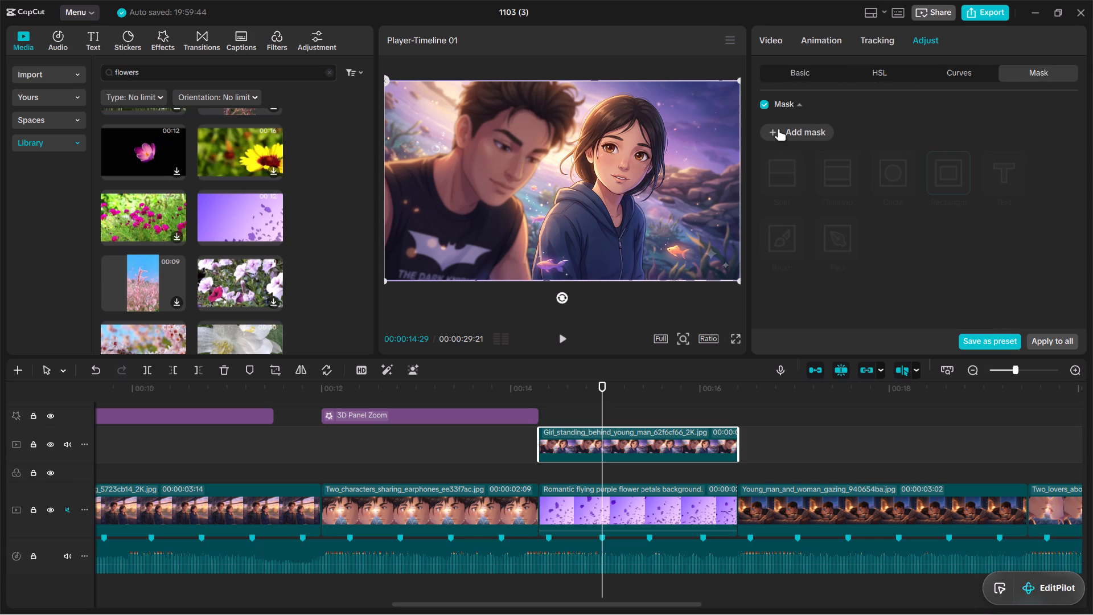
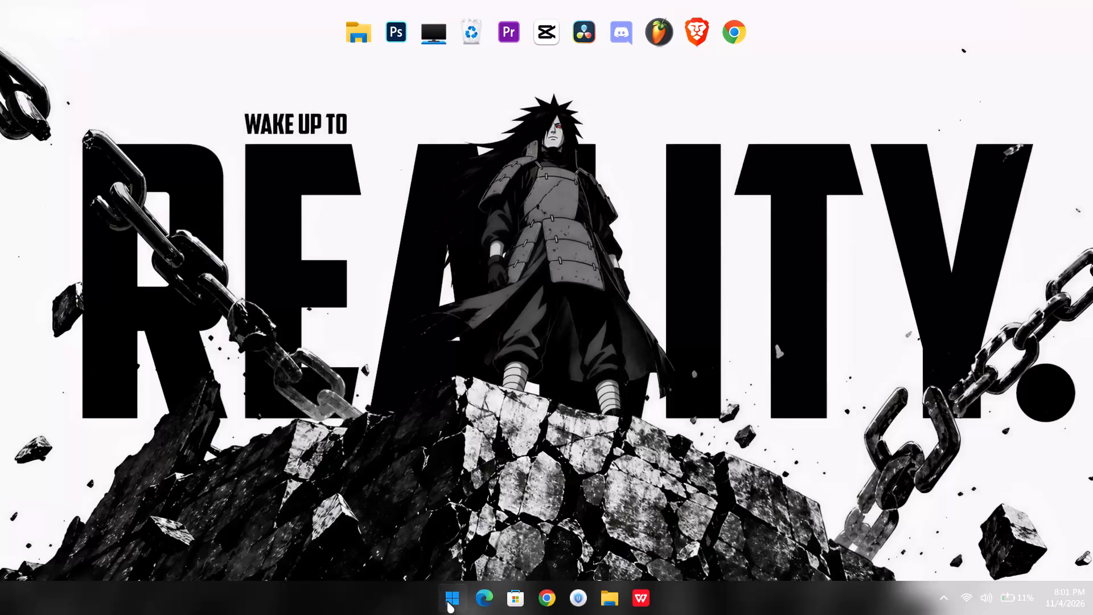
Launch the app with the white K logo from the Other category of installed apps.
left_click(442, 352)
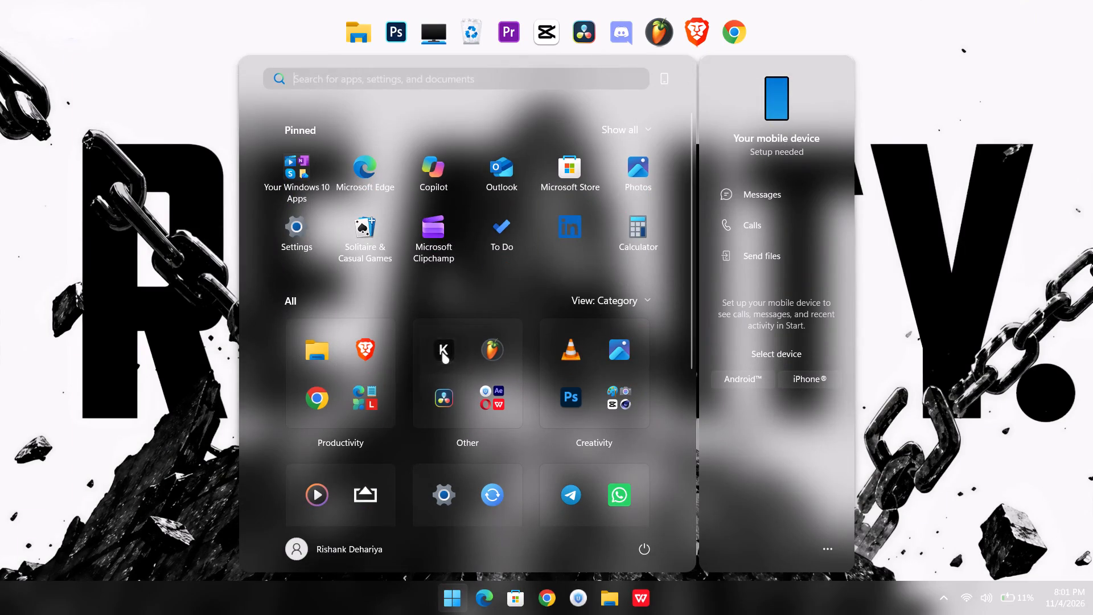
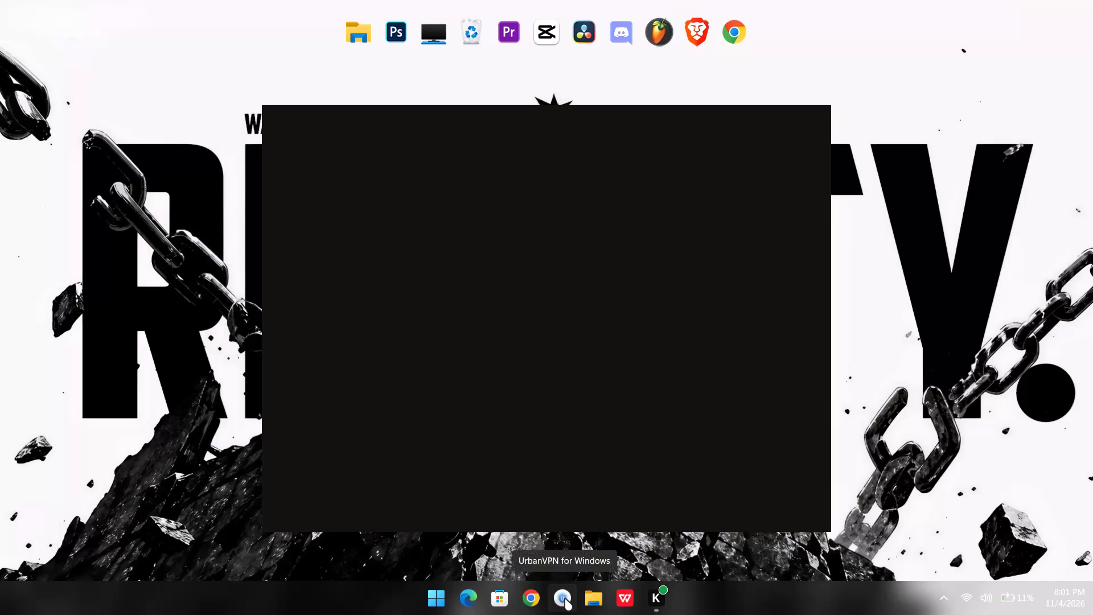
Switch to UrbanVPN and connect to the Russia server.
left_click(565, 598)
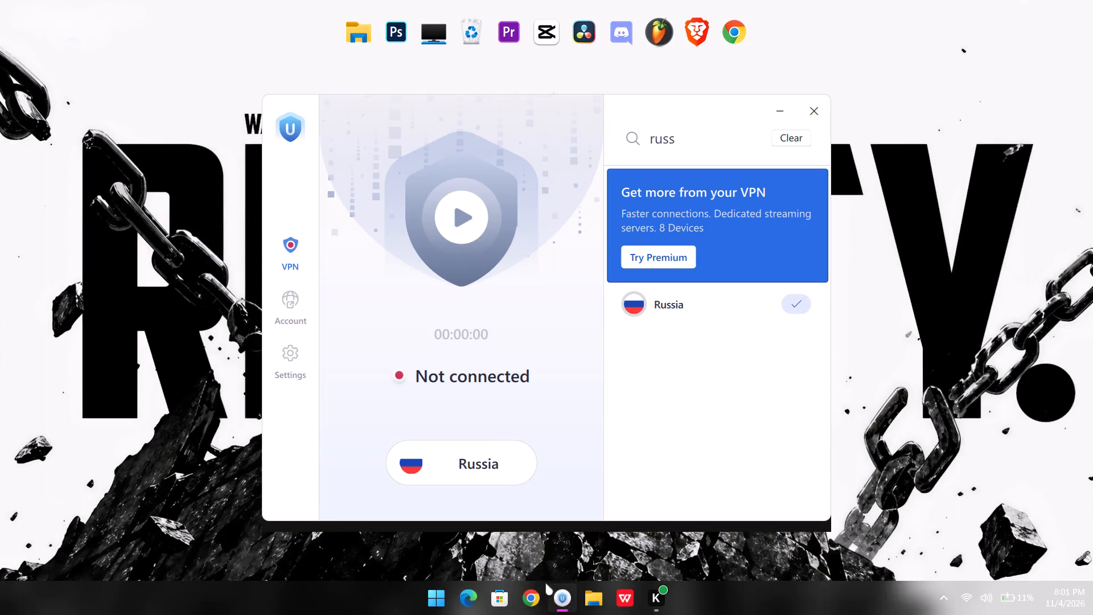
left_click(462, 223)
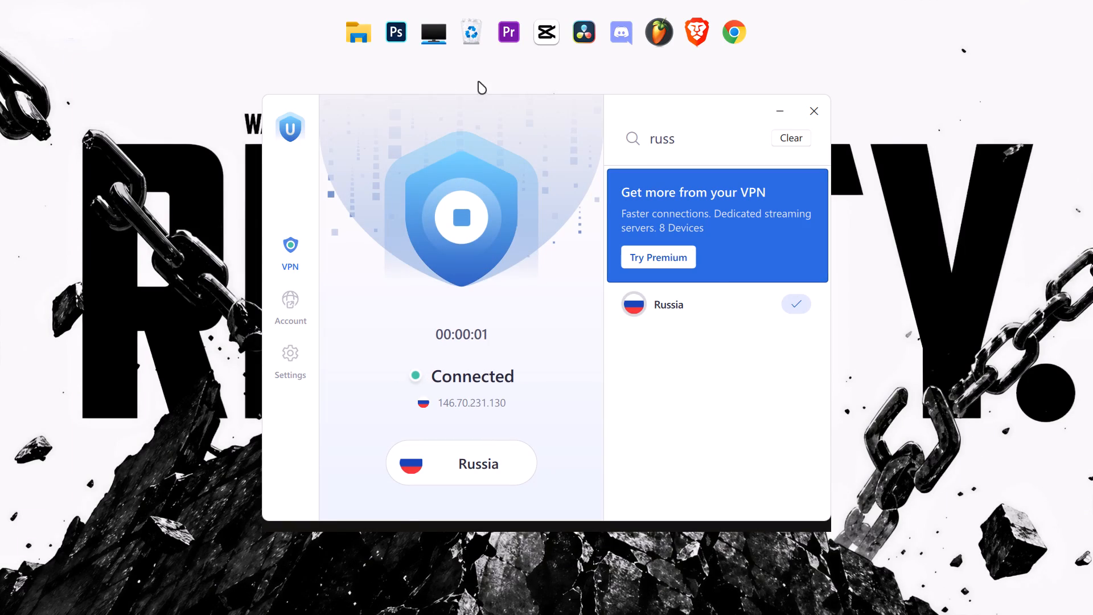
Launch CapCut, dismiss the Pro trial offer and open project 1103 (3).
double_click(546, 36)
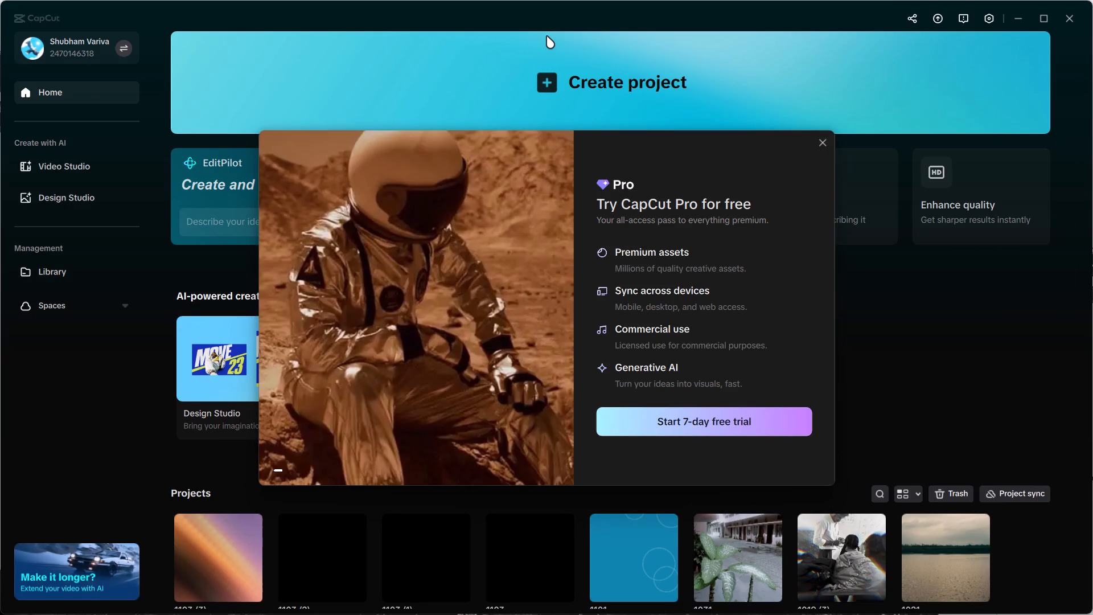
left_click(825, 144)
scroll(598, 411, "down", 4)
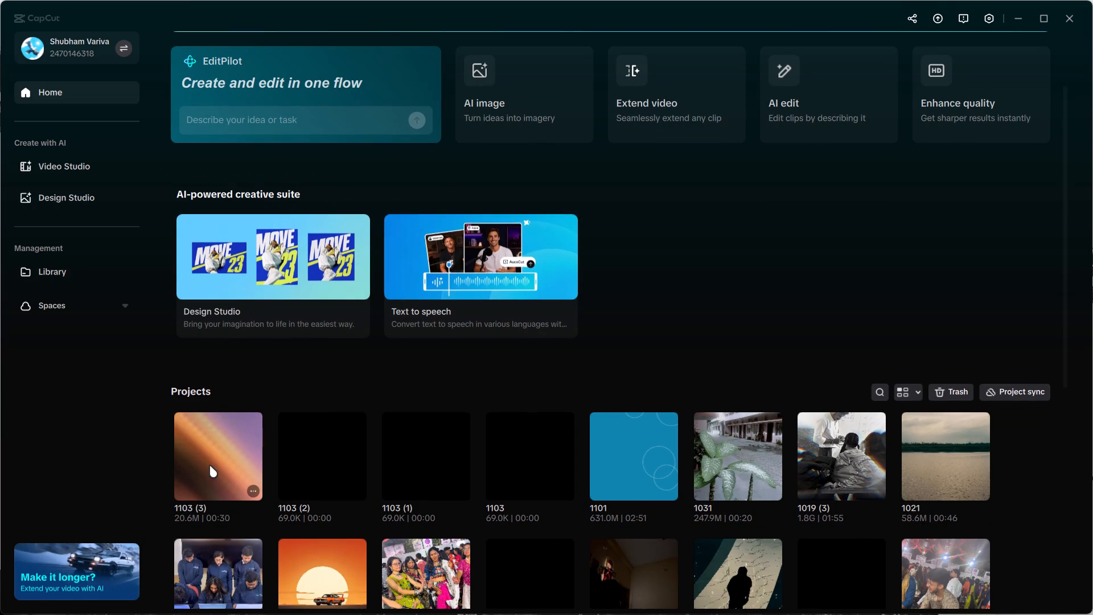
double_click(209, 465)
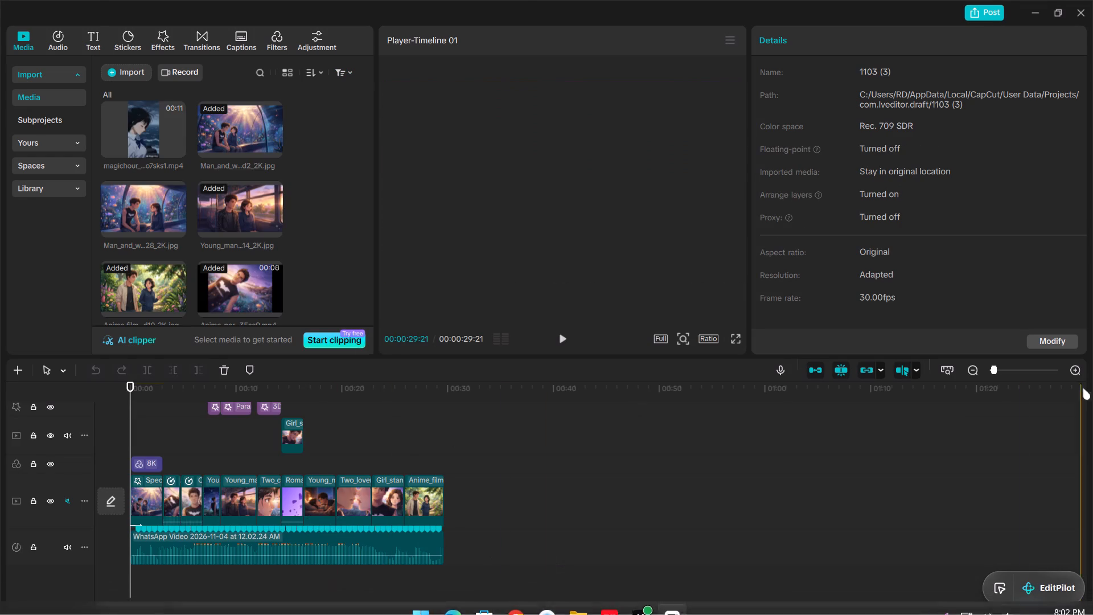
Add a Stars mask to the Girl_standing_behind overlay clip above the purple petals clip.
left_click_drag(993, 369, 1025, 373)
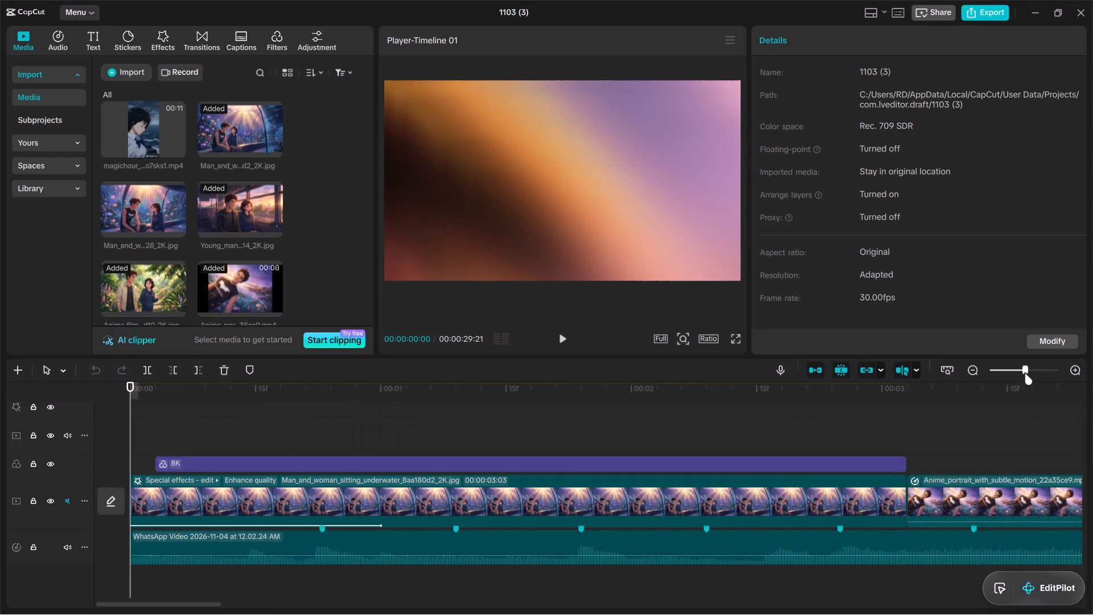
left_click_drag(1025, 373, 1002, 378)
left_click(683, 434)
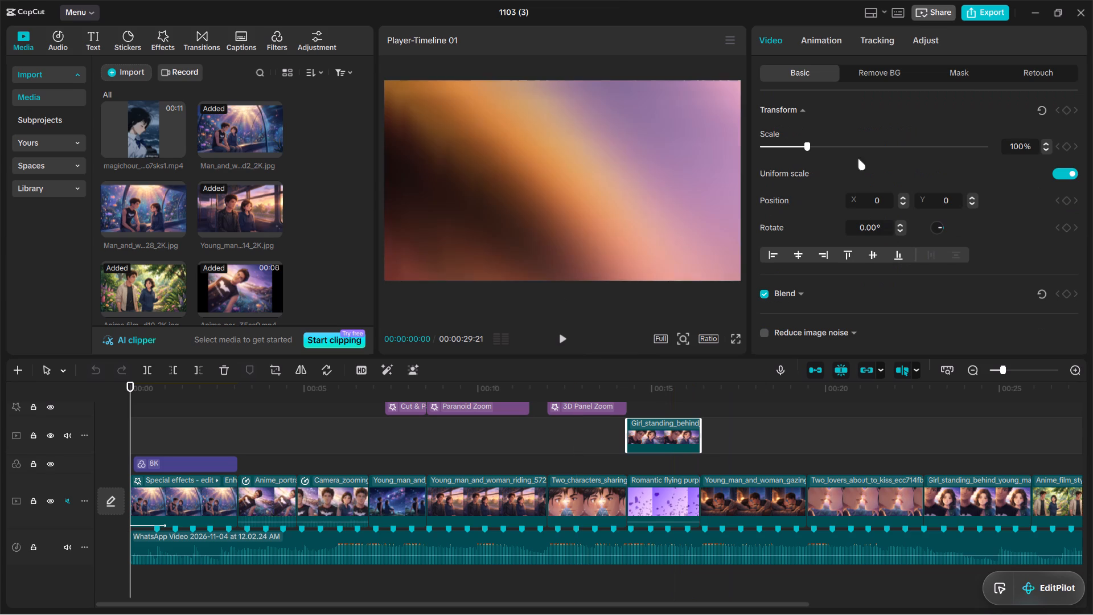
left_click(960, 70)
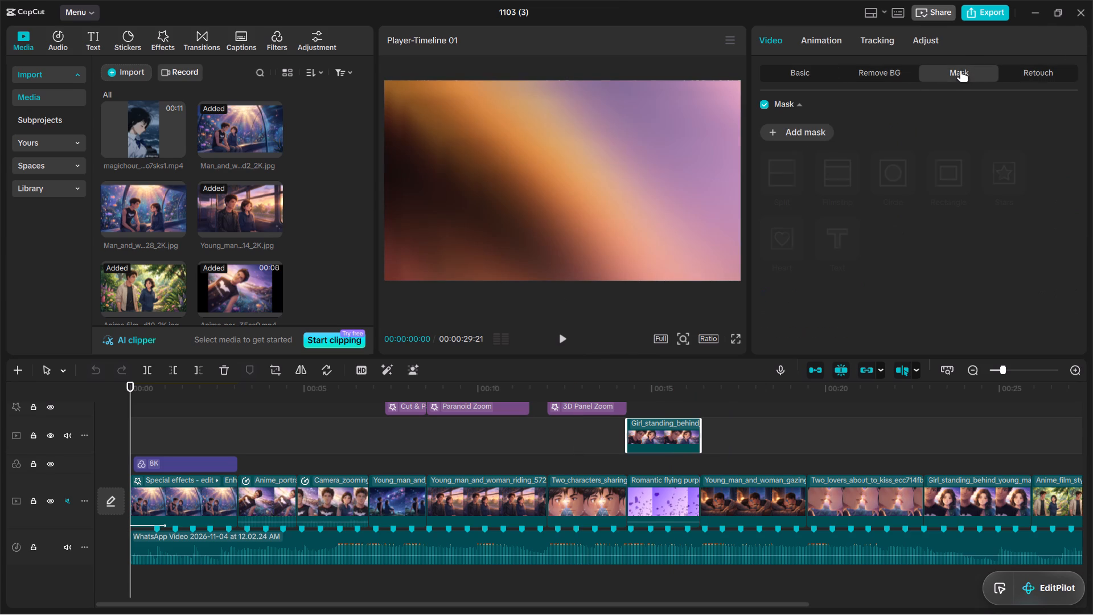
left_click(816, 131)
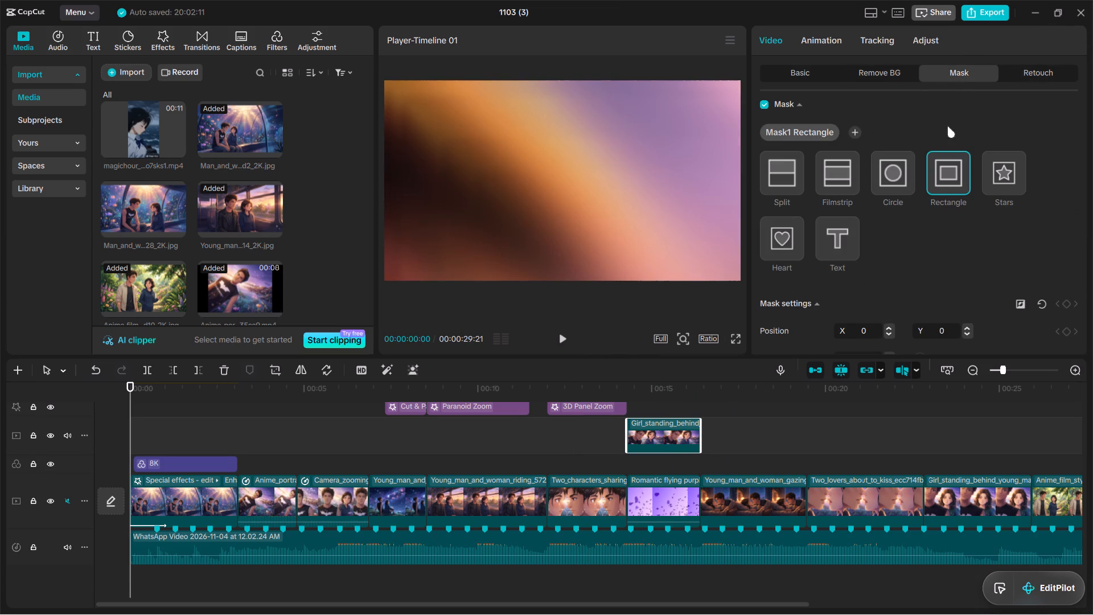
left_click(1002, 174)
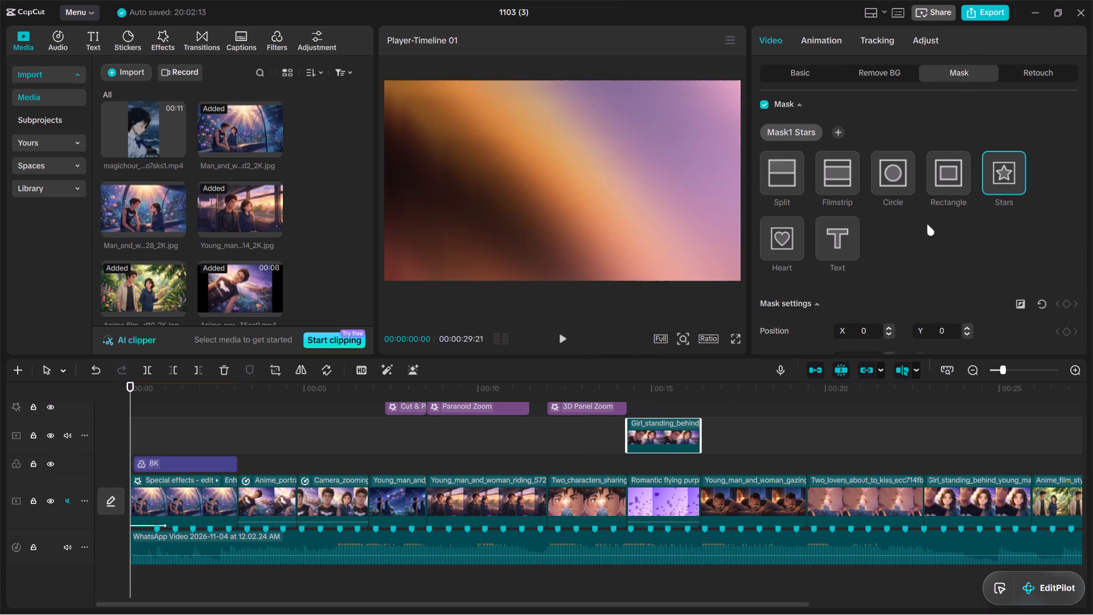
Preview the masked overlay at 00:00:15:08 and set the star mask's feather to 60.
left_click(661, 397)
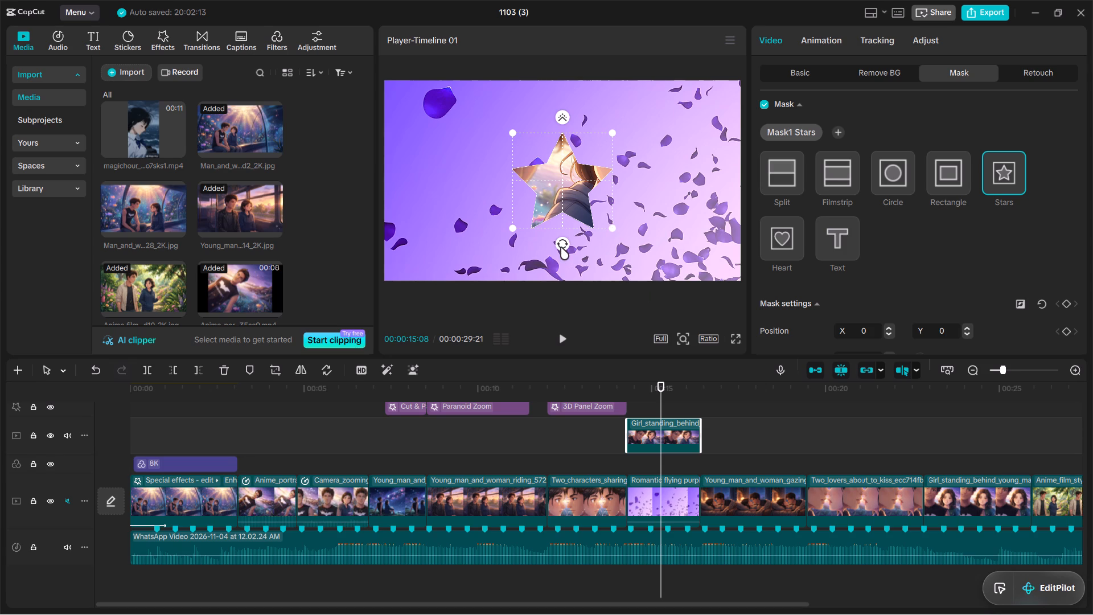
scroll(894, 263, "down", 1)
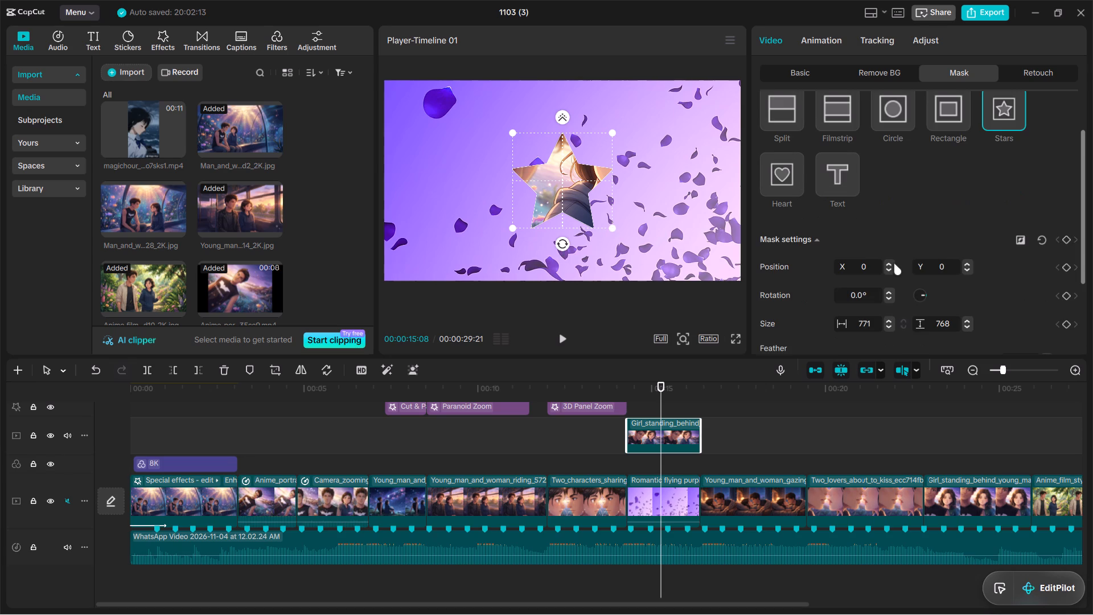
scroll(903, 261, "up", 1)
scroll(903, 261, "down", 2)
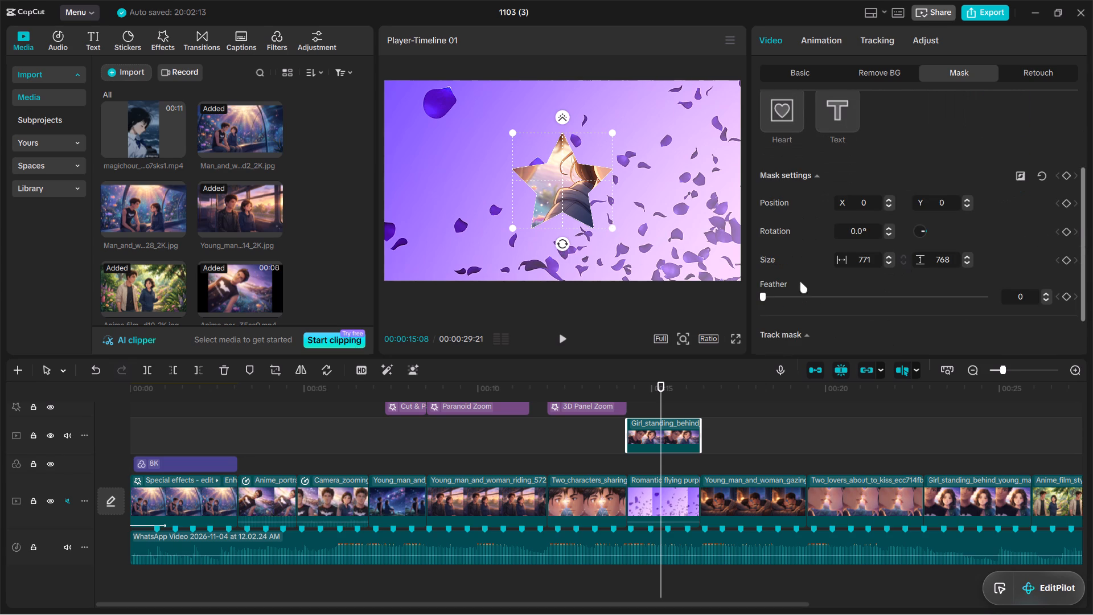
left_click_drag(765, 298, 810, 300)
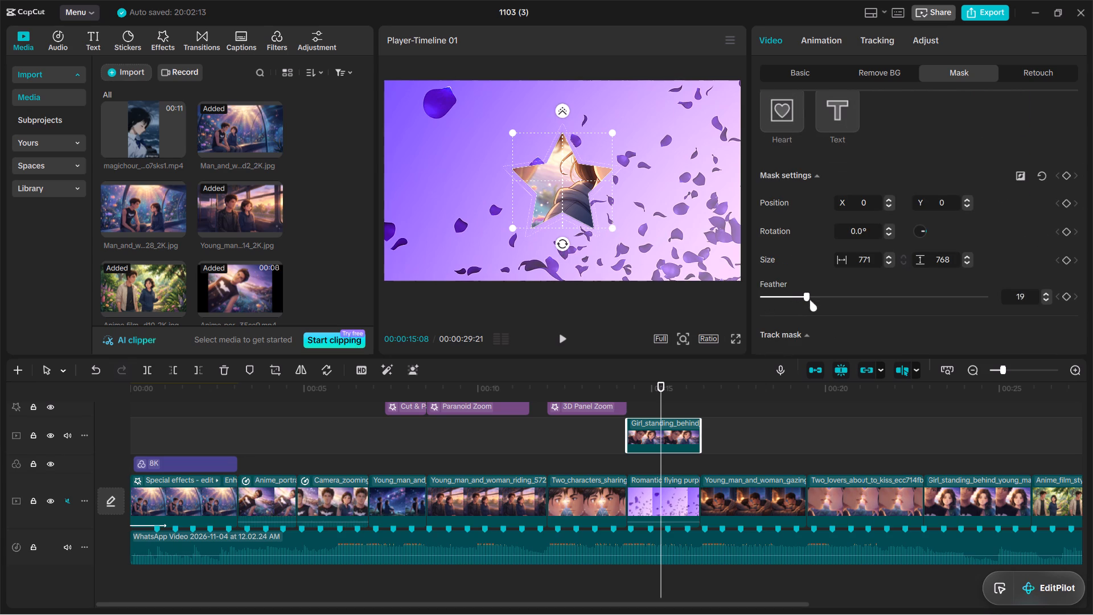
left_click_drag(810, 300, 911, 321)
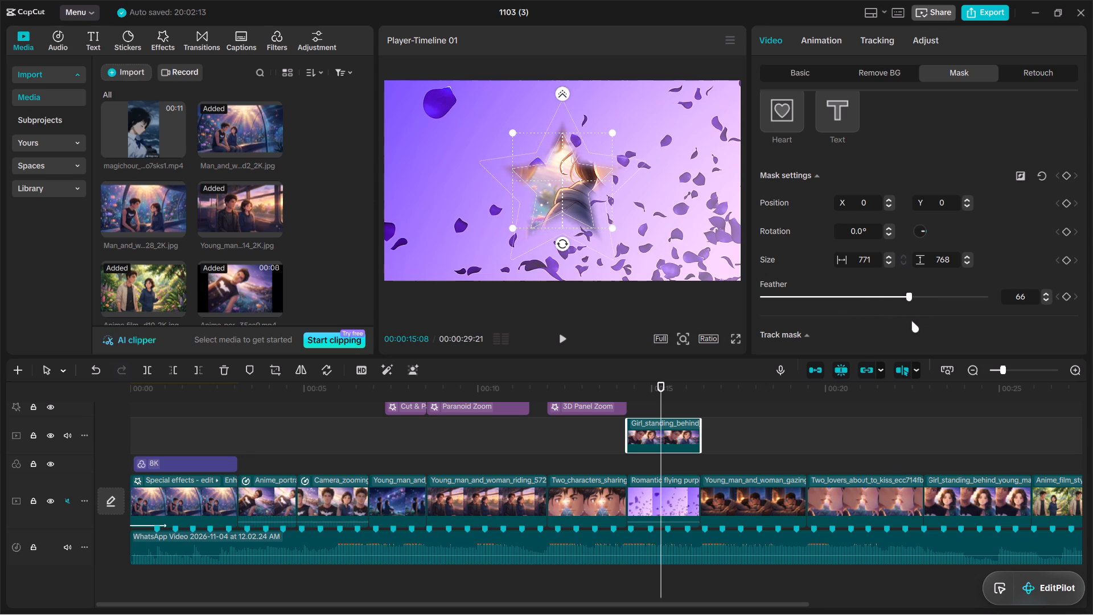
left_click_drag(911, 321, 898, 322)
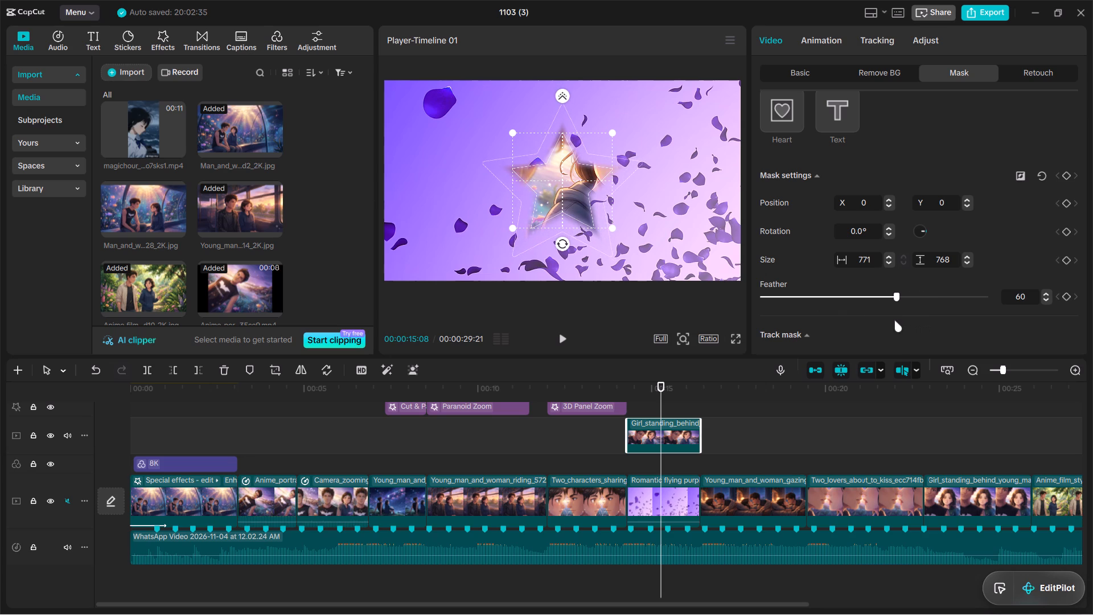
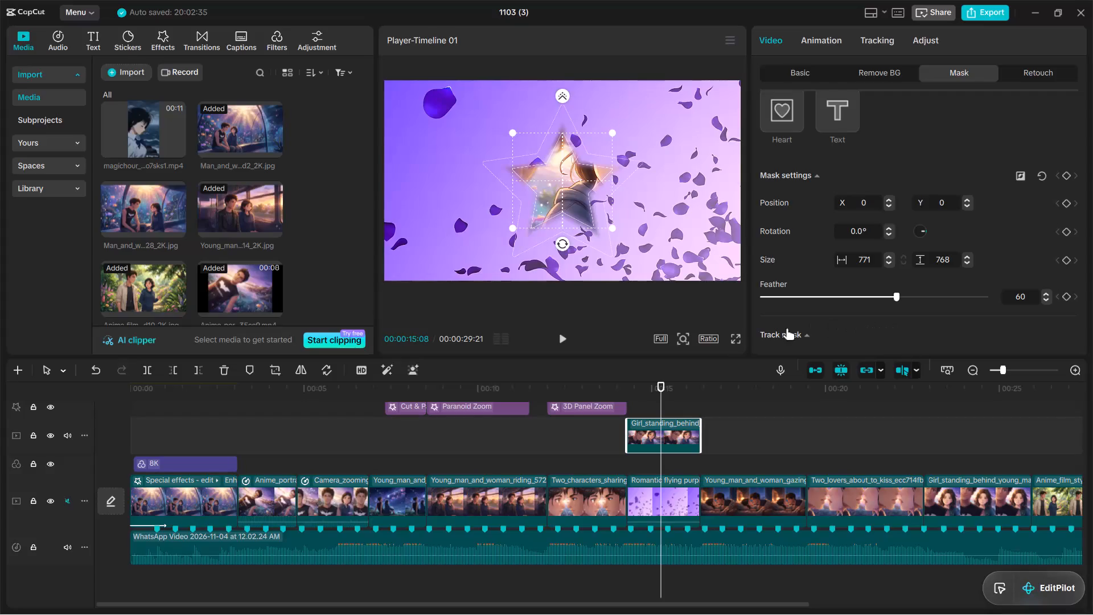
Play back the section leading into the star-masked Girl_standing_behind overlay and scrub through the clip.
left_click(599, 430)
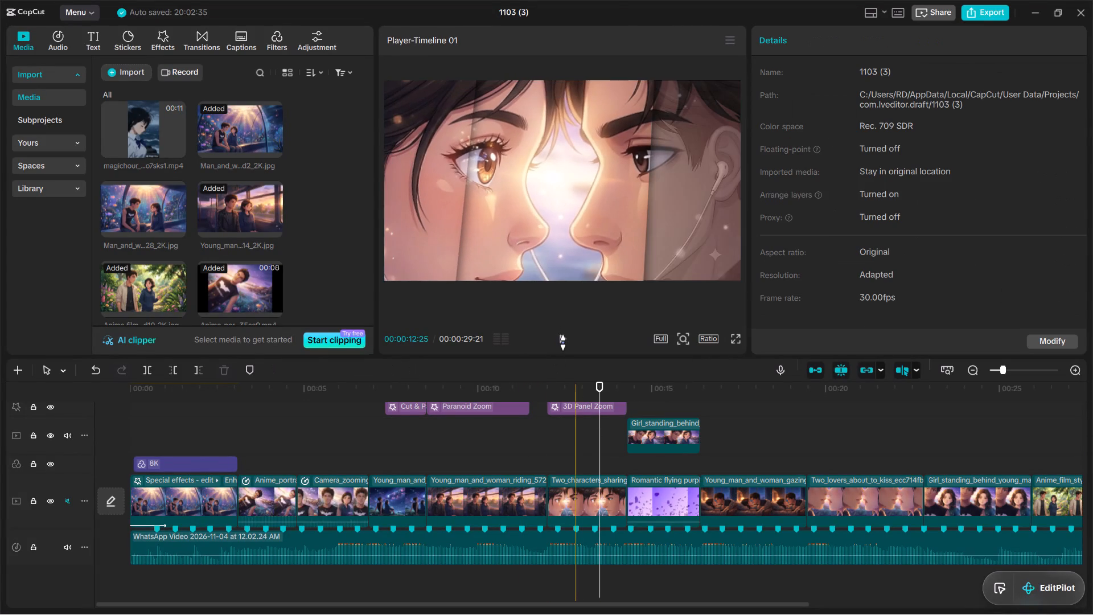
left_click(563, 342)
left_click(565, 342)
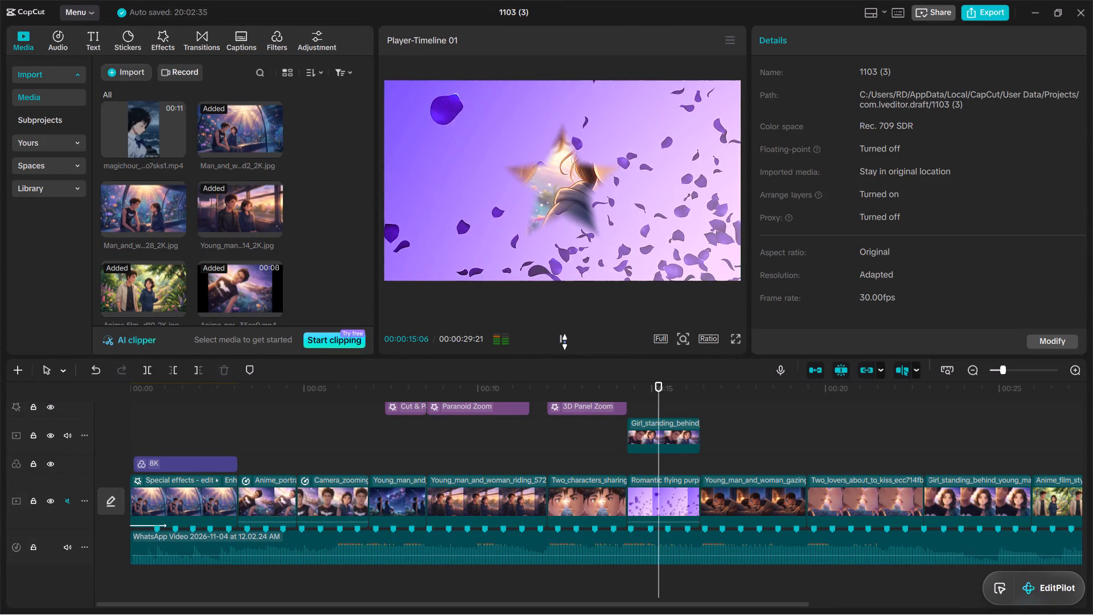
left_click_drag(661, 393, 627, 399)
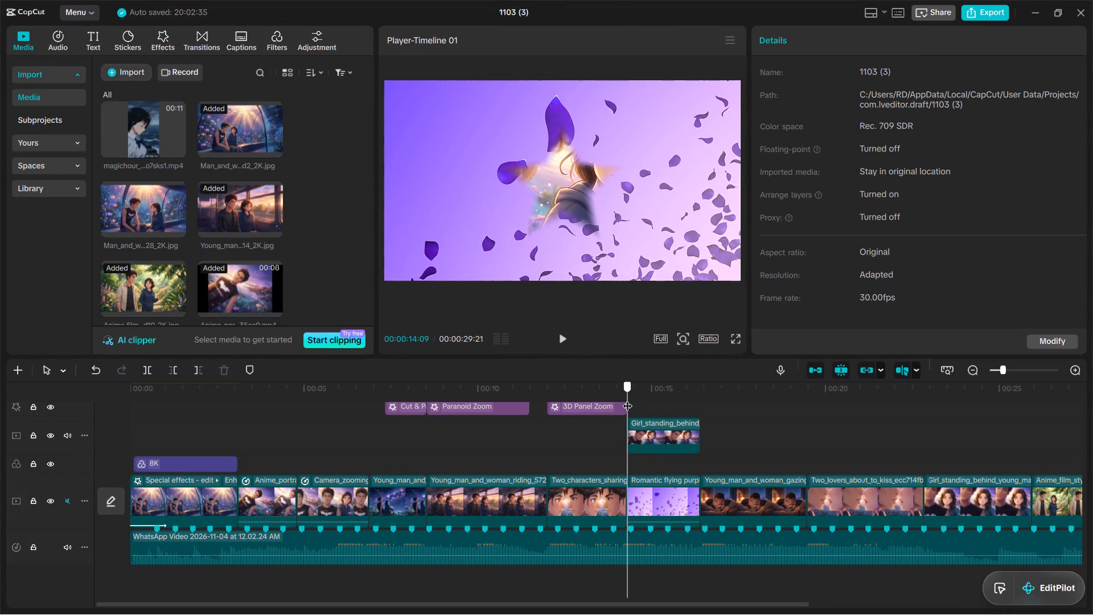
left_click_drag(627, 399, 644, 395)
left_click(671, 421)
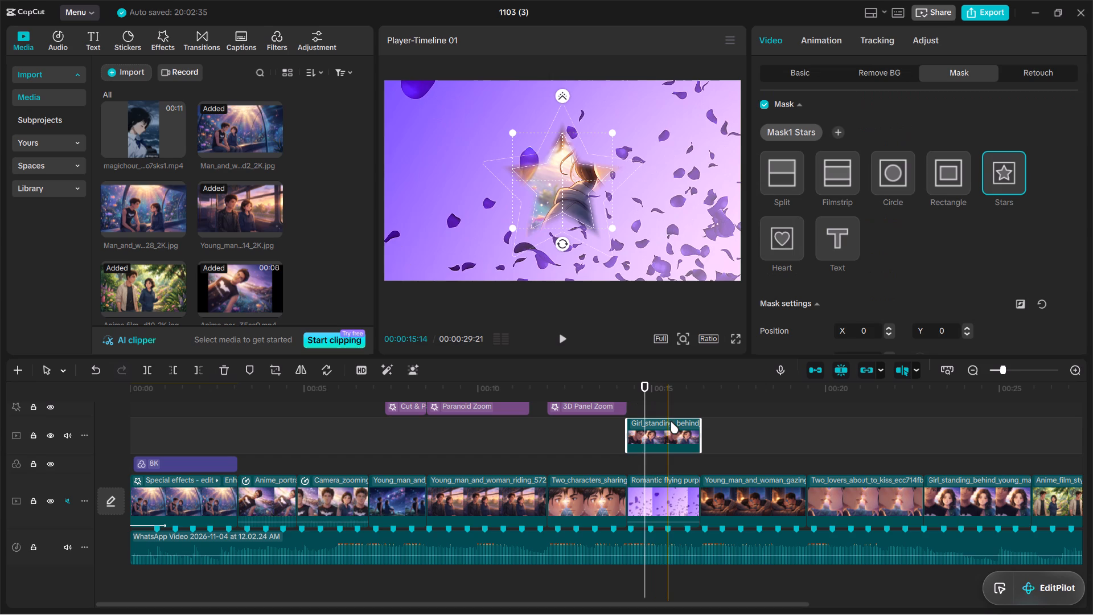
left_click_drag(645, 403, 683, 407)
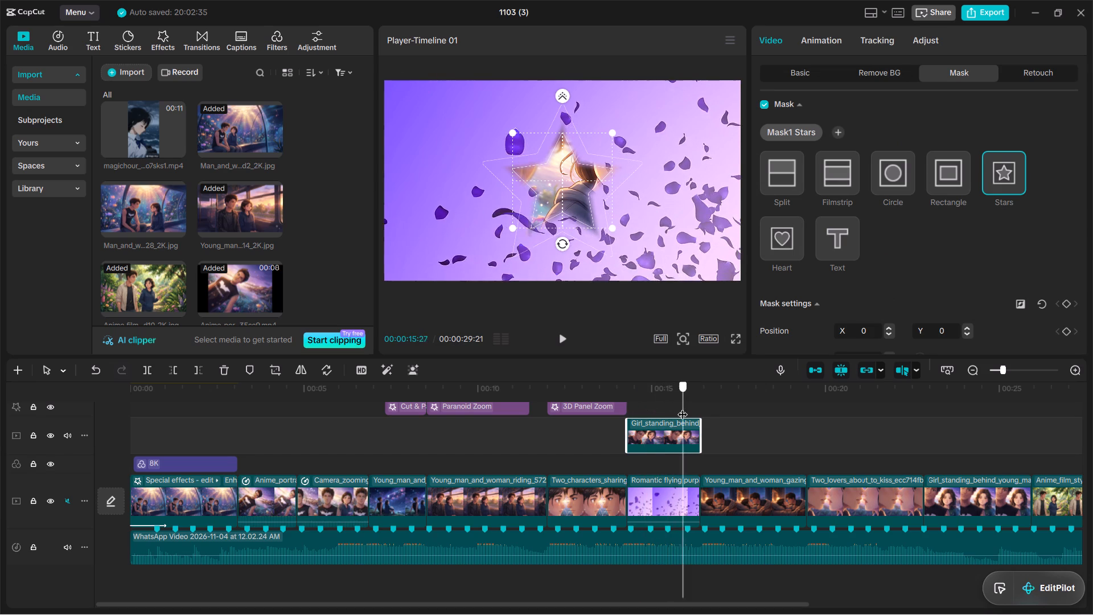
left_click_drag(683, 407, 669, 407)
Add keyframes for all the star mask's settings at the start of the overlay clip, 00:00:14:09.
left_click_drag(1000, 368, 1024, 372)
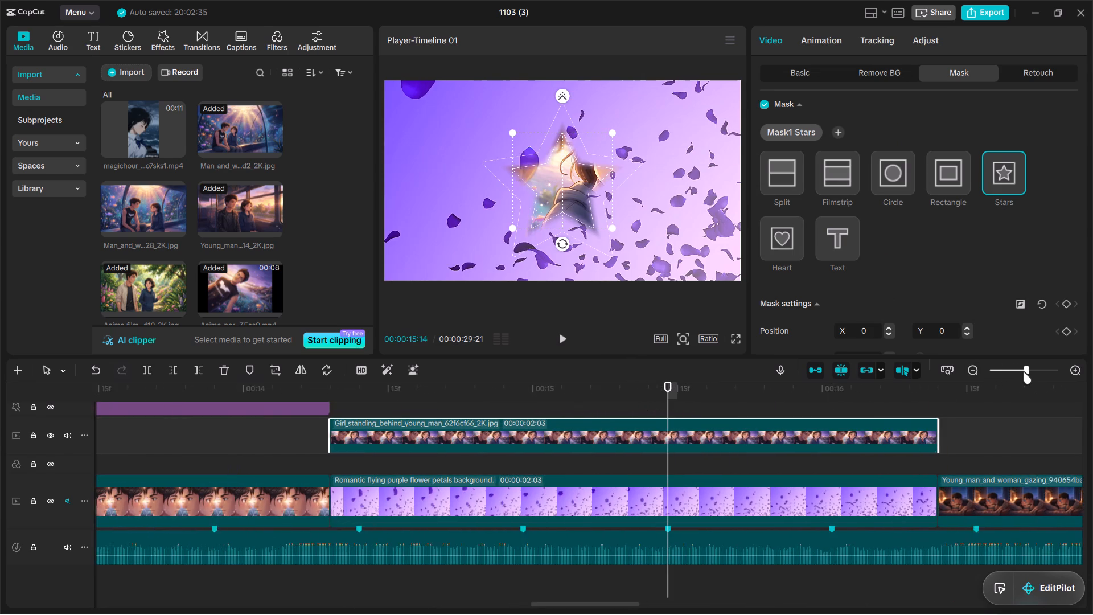
left_click_drag(1024, 372, 1024, 373)
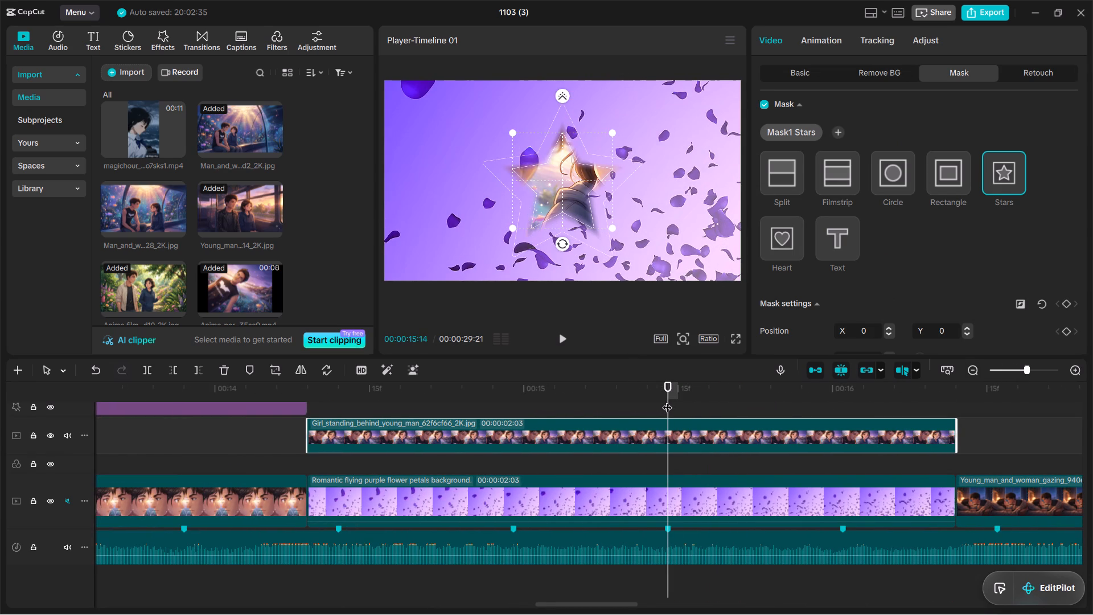
left_click_drag(667, 400, 312, 395)
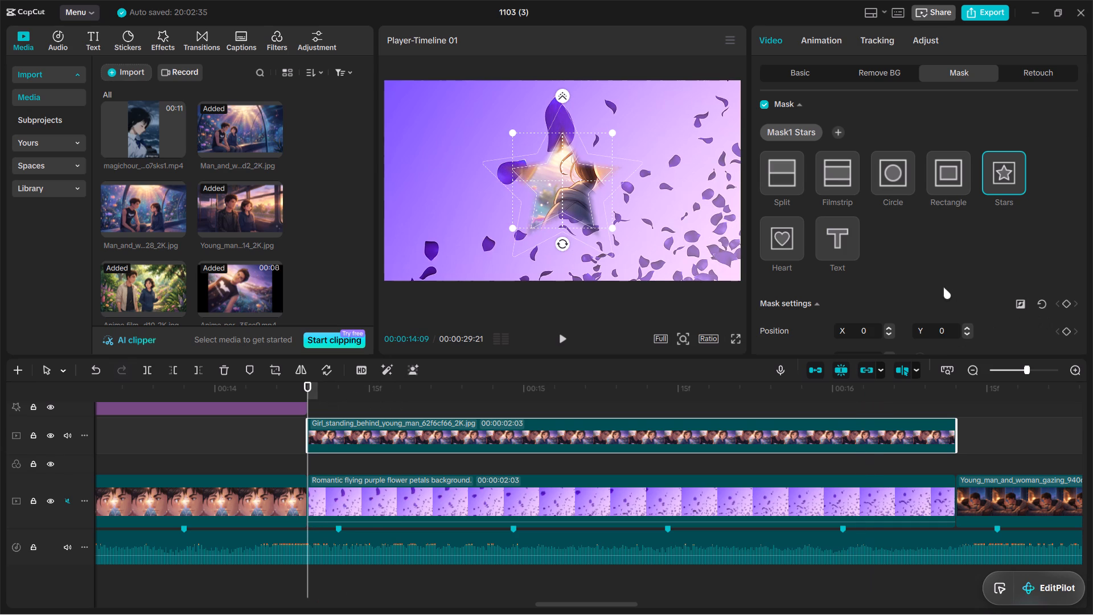
scroll(948, 281, "down", 3)
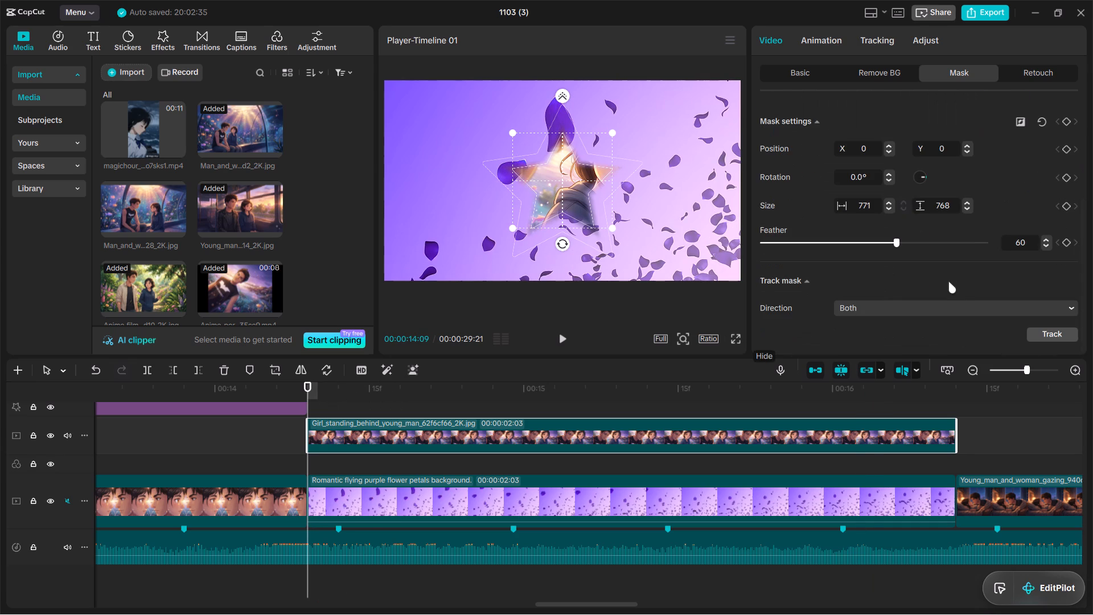
left_click(1065, 206)
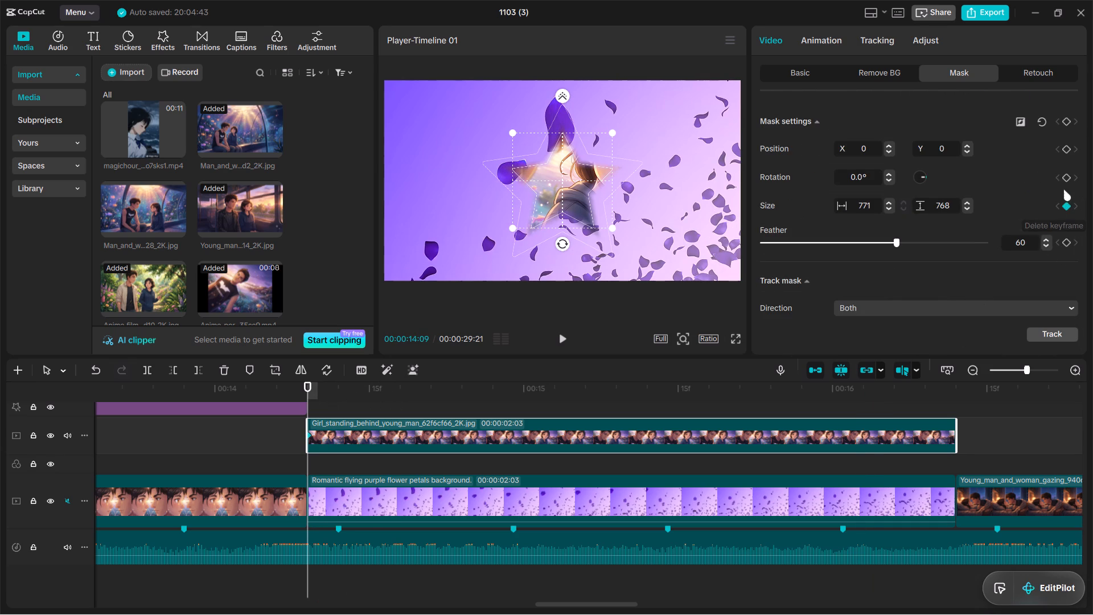
left_click(1066, 180)
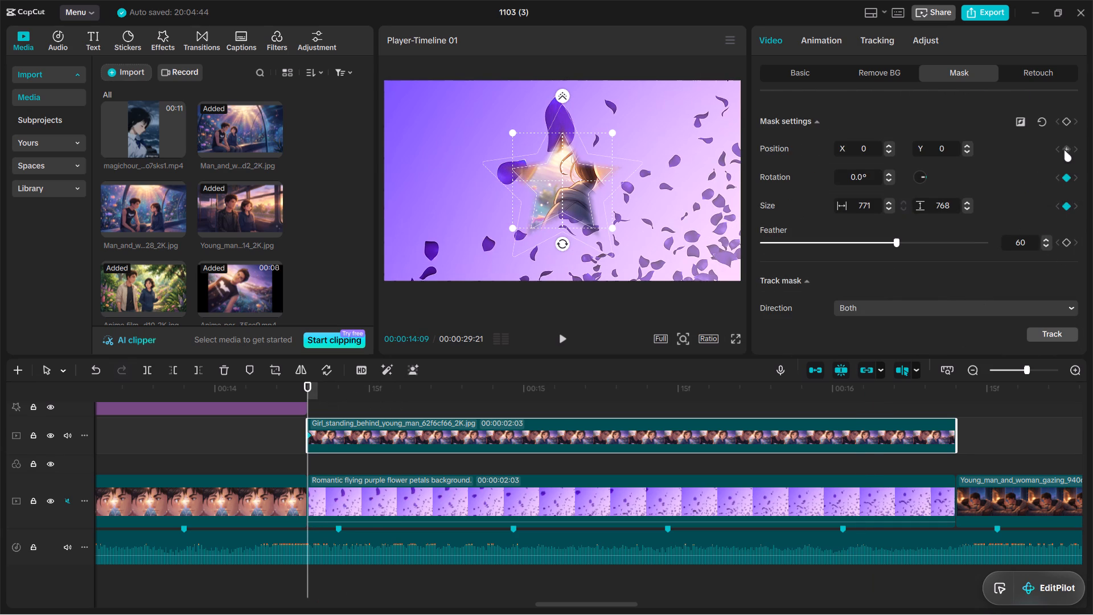
left_click(1064, 150)
left_click(1065, 124)
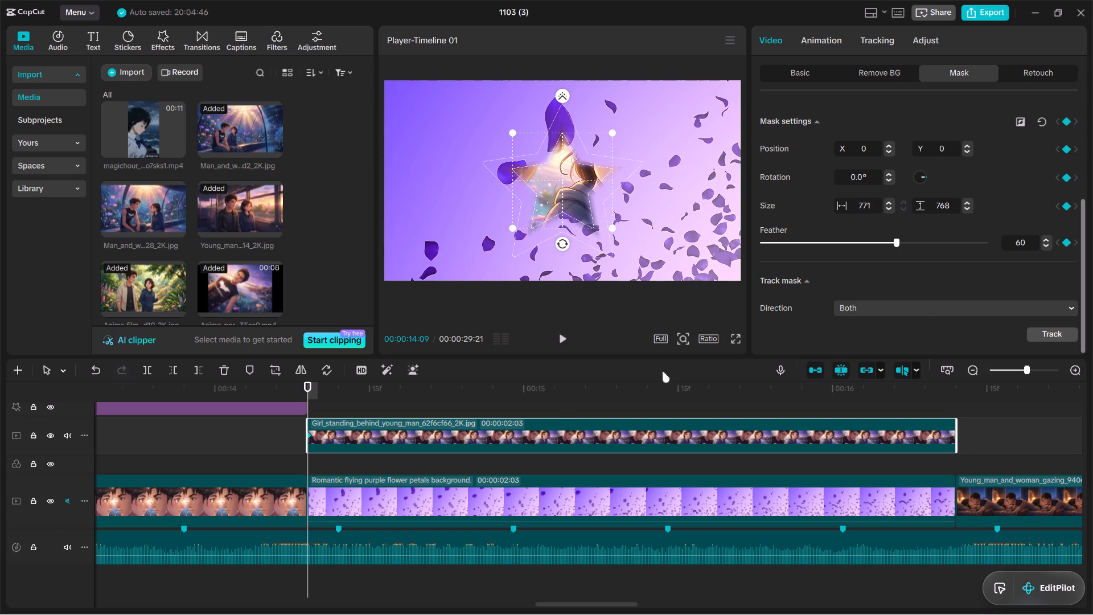
Add keyframes for all mask settings at the end of the overlay clip, 00:00:16:12.
left_click_drag(307, 386, 939, 399)
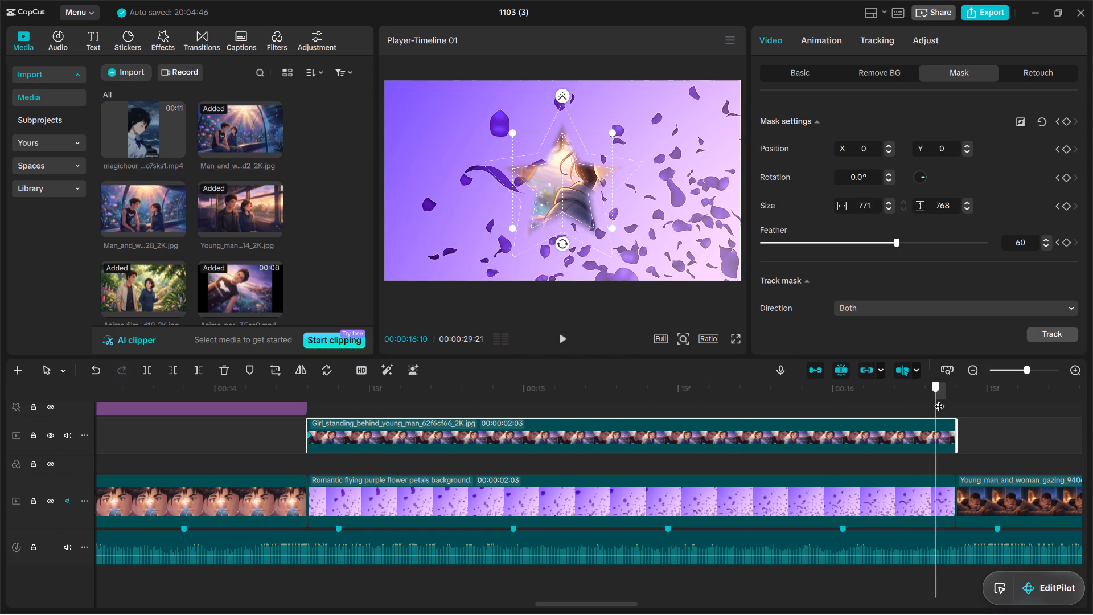
left_click_drag(939, 399, 955, 400)
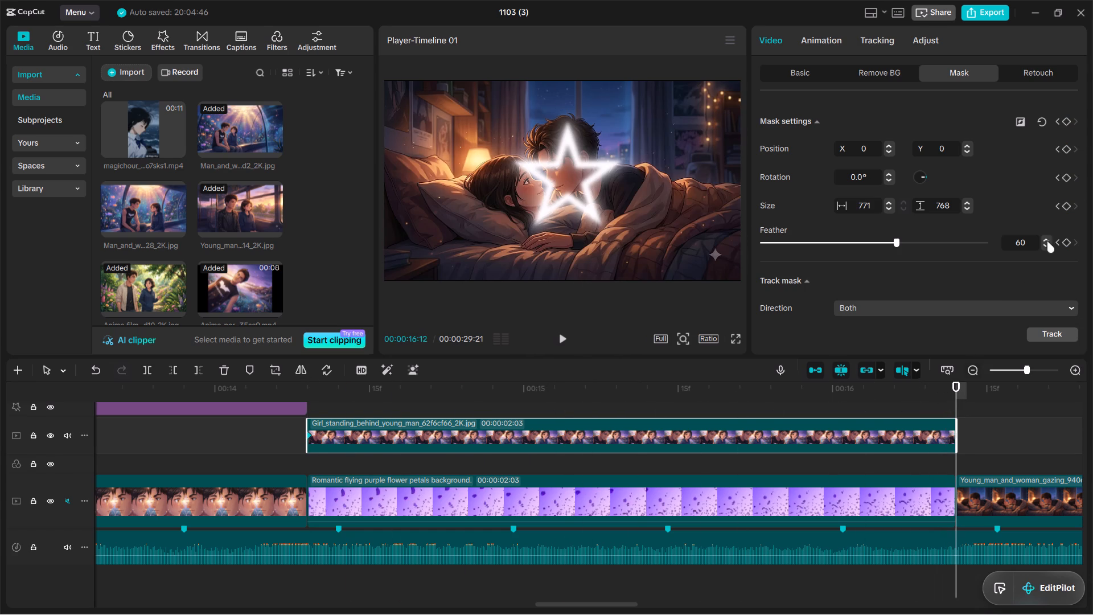
left_click(1066, 122)
Enlarge the star mask to about 4437 by 4422 at 00:00:16:10, so it extends beyond the frame.
left_click_drag(955, 402, 934, 402)
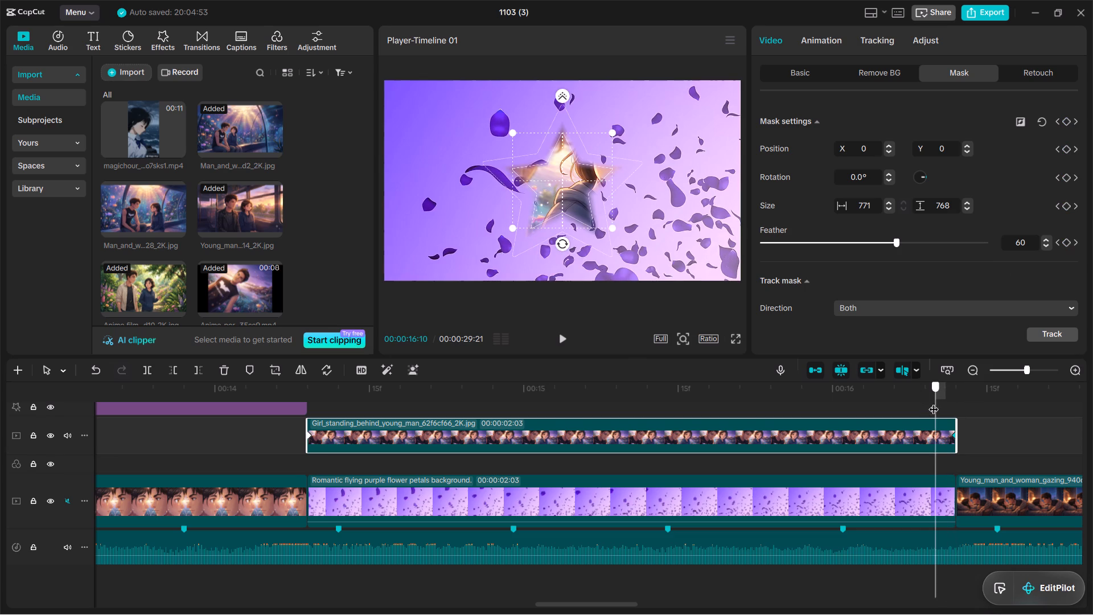
left_click_drag(934, 402, 935, 401)
left_click_drag(611, 132, 698, 99)
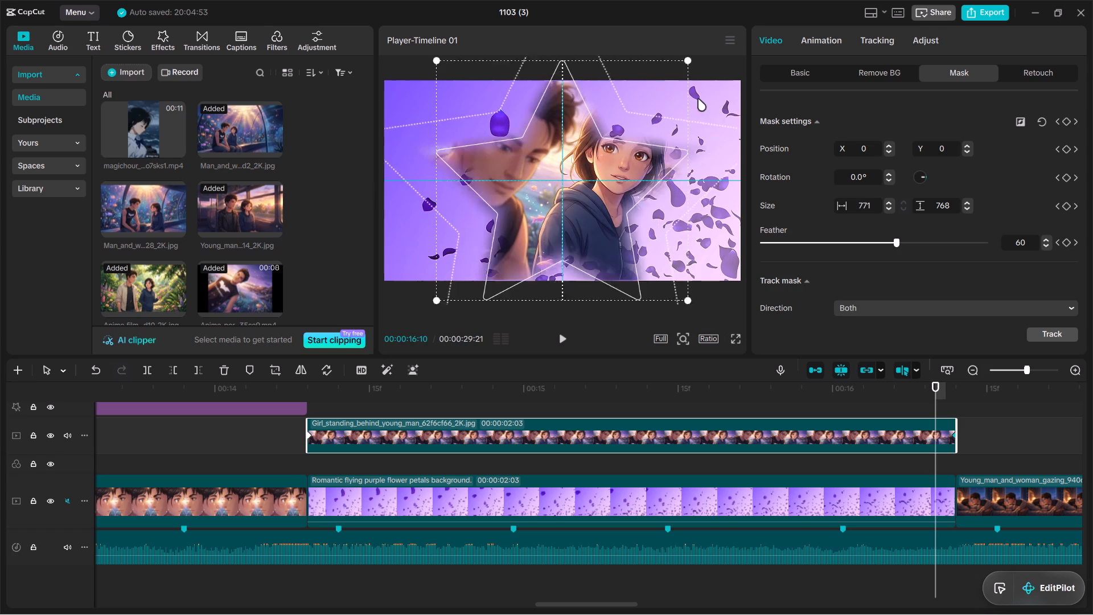
left_click_drag(698, 99, 849, 69)
Play back the growing star mask from just before the overlay clip.
left_click(285, 430)
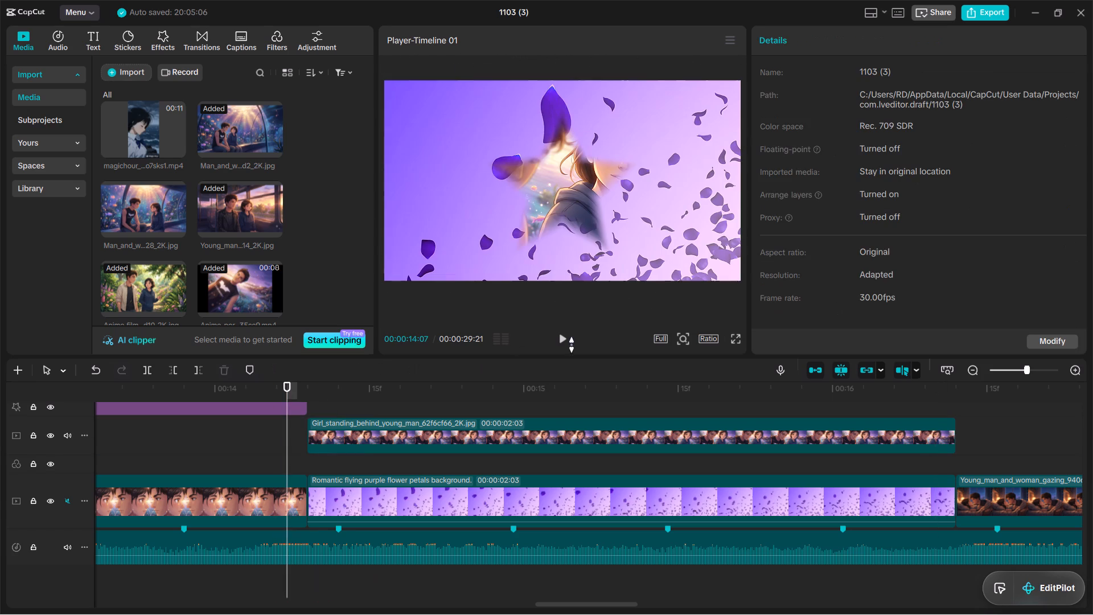
left_click(562, 335)
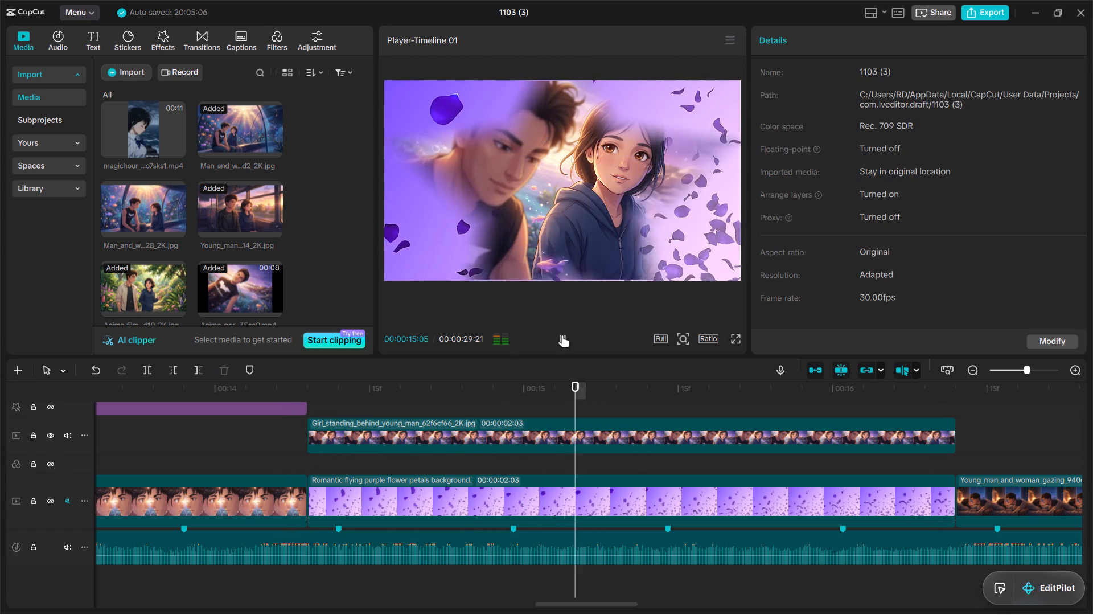
left_click(562, 335)
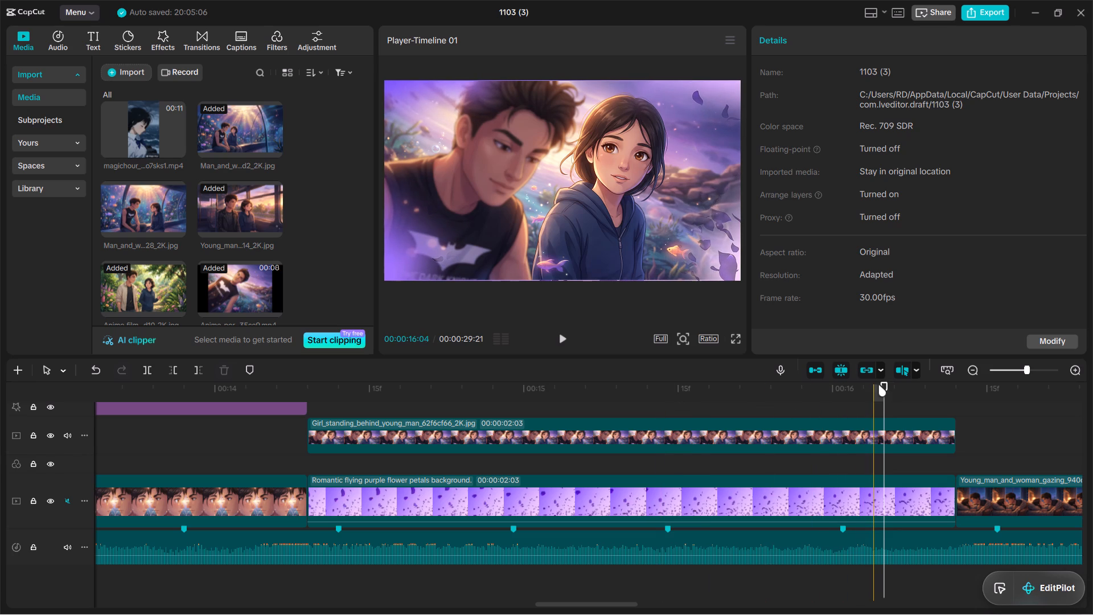
Rotate the star mask at the 00:00:16:10 size keyframe of the overlay clip.
left_click(924, 429)
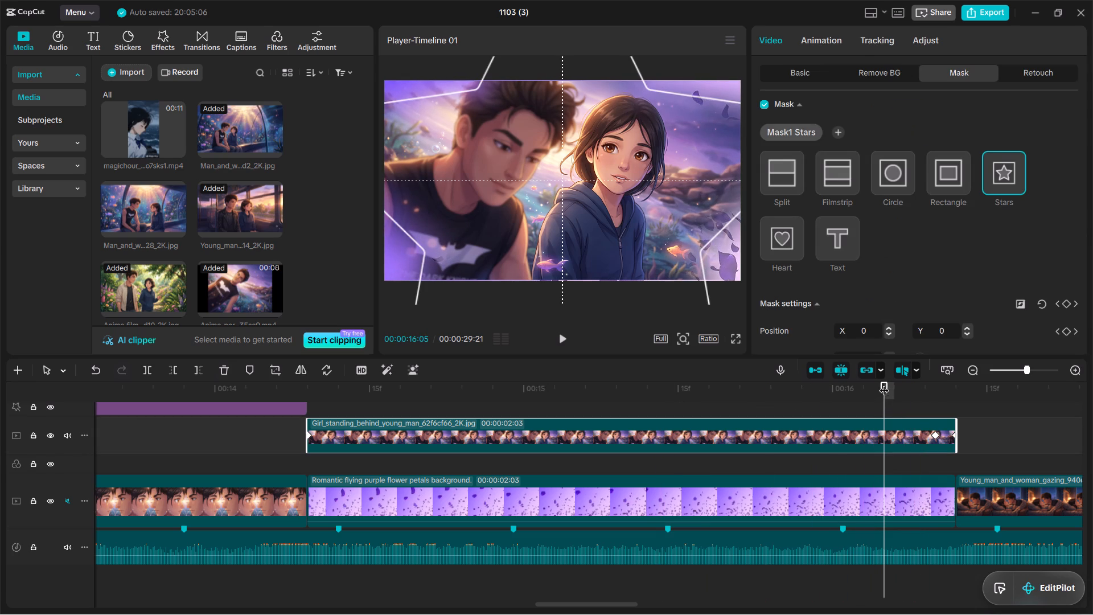
left_click_drag(885, 383, 935, 387)
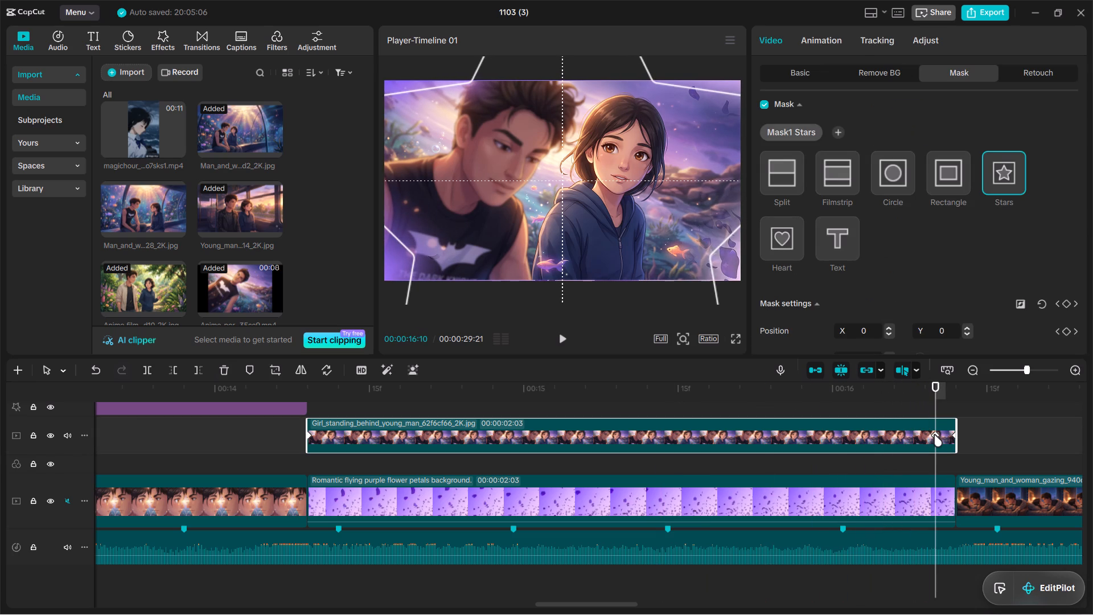
left_click(934, 434)
scroll(921, 240, "down", 3)
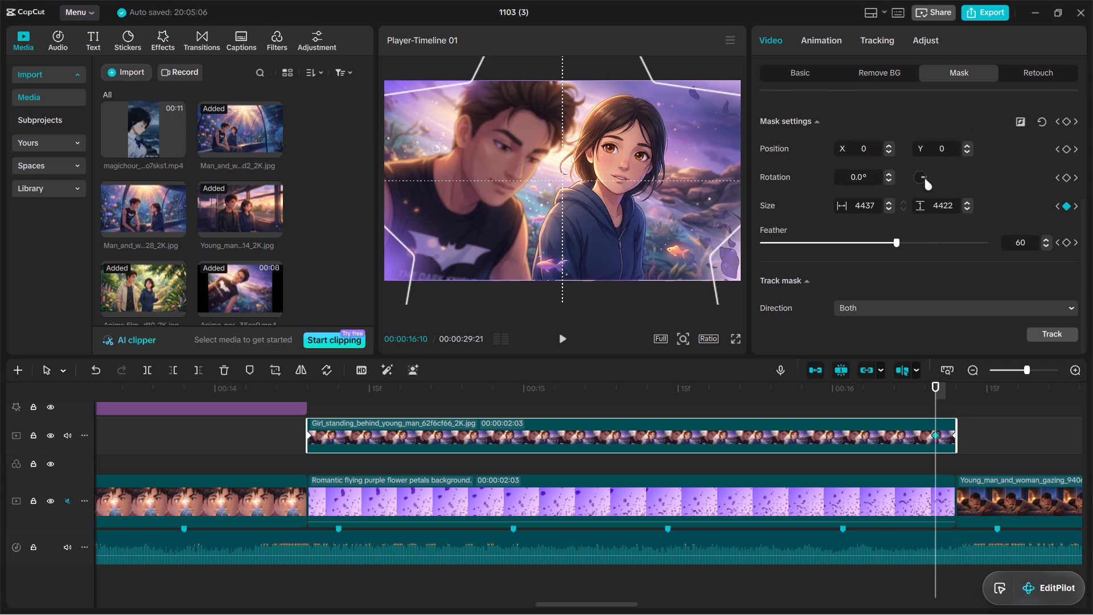
left_click_drag(925, 177, 913, 186)
Play back the overlay from just before its start to check the rotating, growing star mask.
left_click(280, 428)
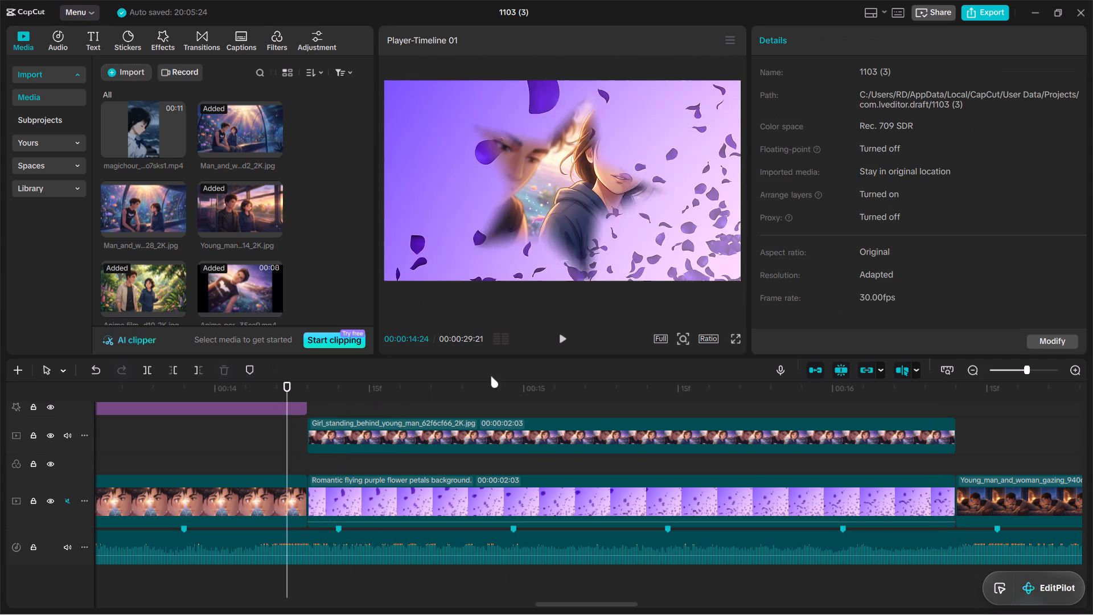
left_click(562, 342)
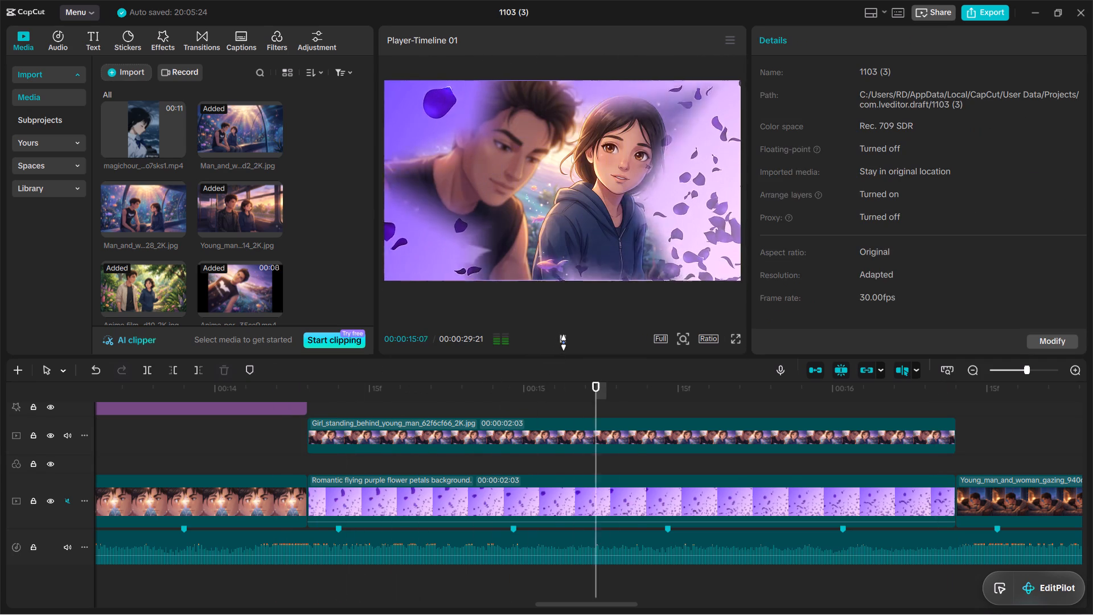
left_click(564, 342)
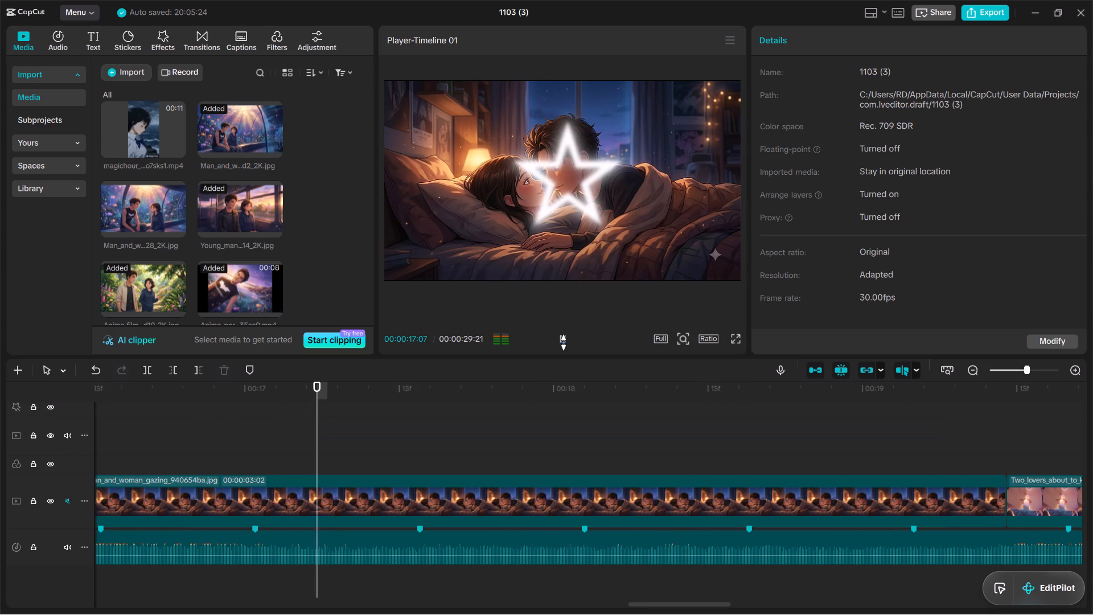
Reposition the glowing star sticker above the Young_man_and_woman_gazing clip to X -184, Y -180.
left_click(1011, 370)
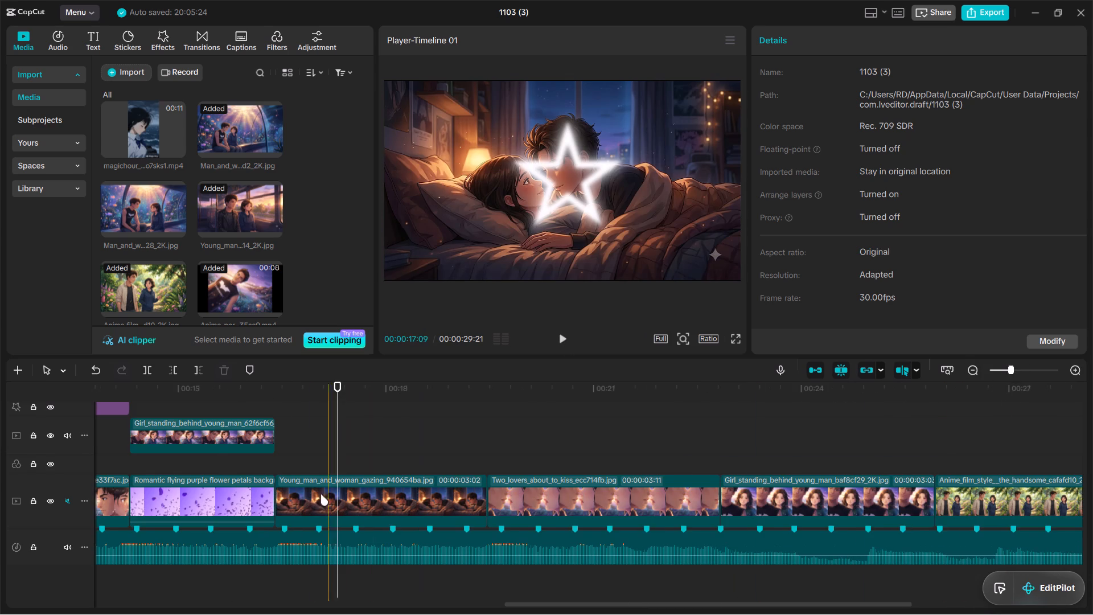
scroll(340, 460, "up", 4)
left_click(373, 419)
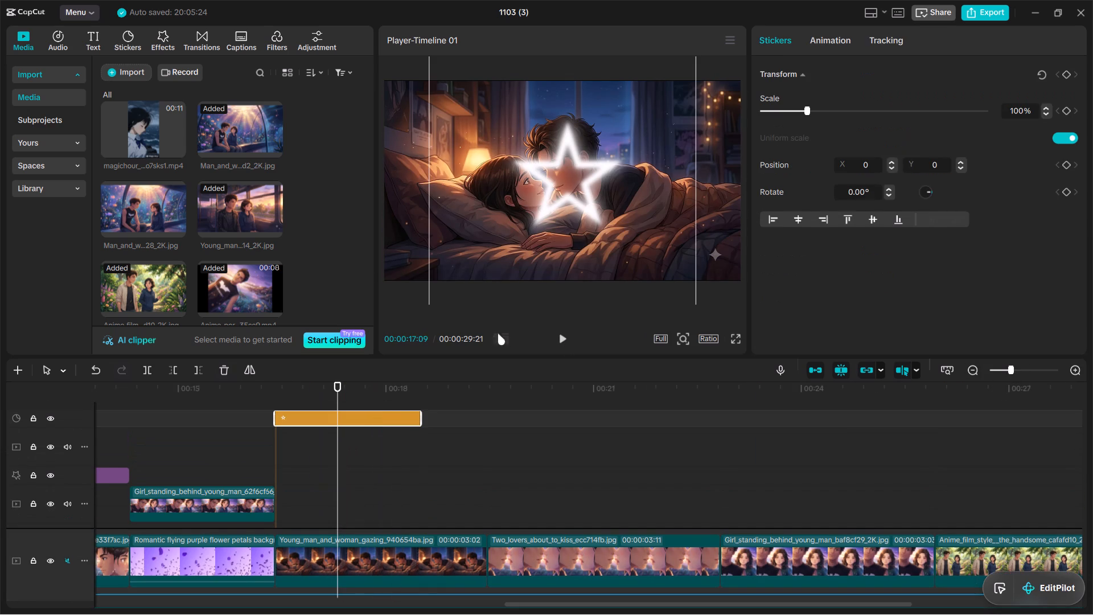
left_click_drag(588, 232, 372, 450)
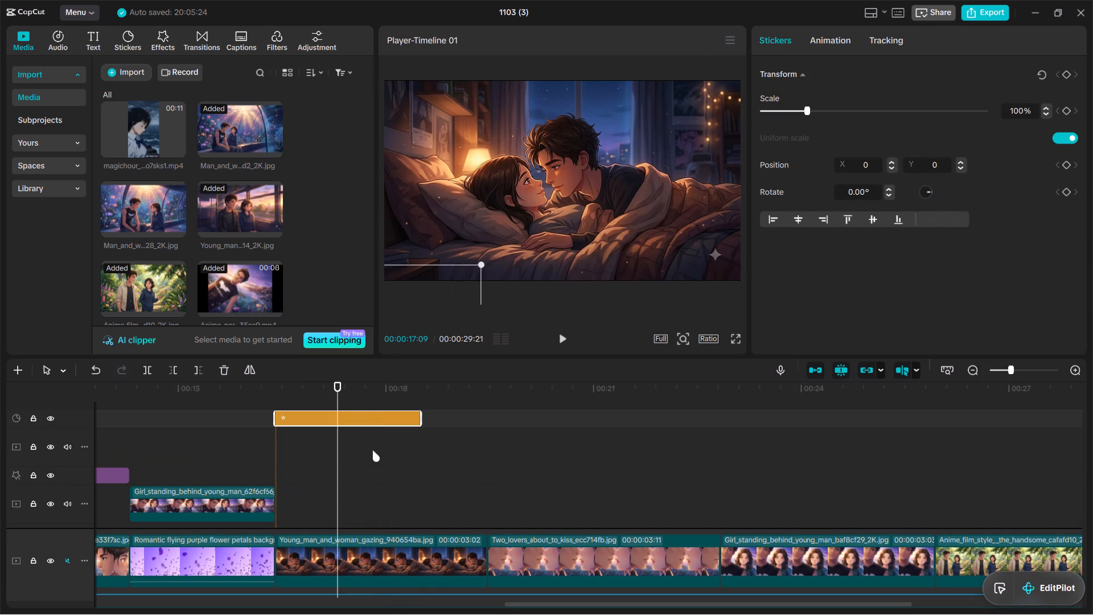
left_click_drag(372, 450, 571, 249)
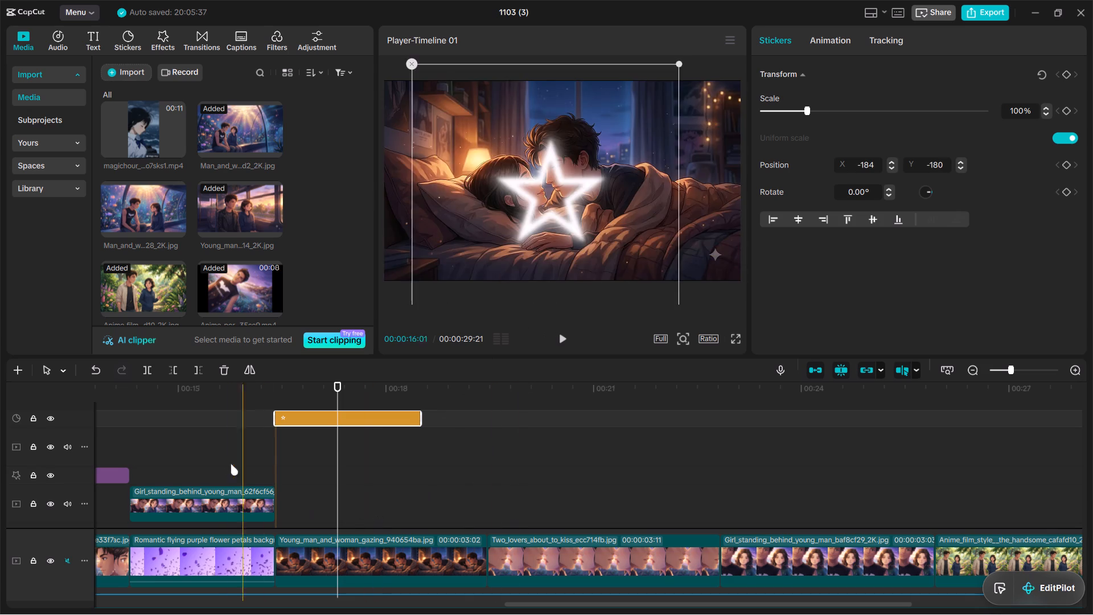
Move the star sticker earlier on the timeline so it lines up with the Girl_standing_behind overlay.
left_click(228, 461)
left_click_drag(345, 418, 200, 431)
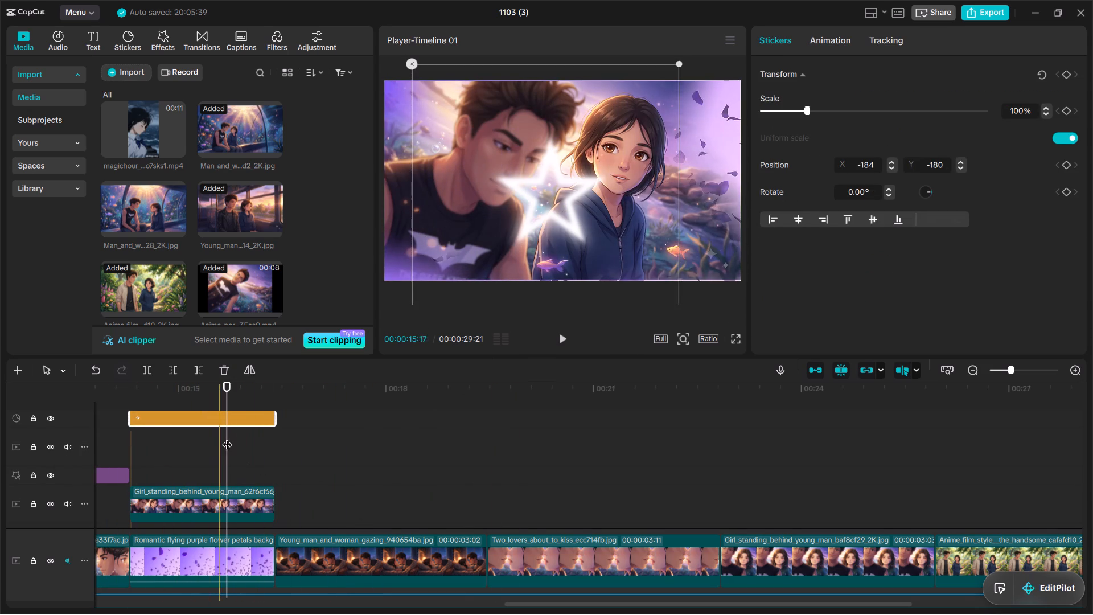
Delete the star sticker from the timeline.
left_click(241, 418)
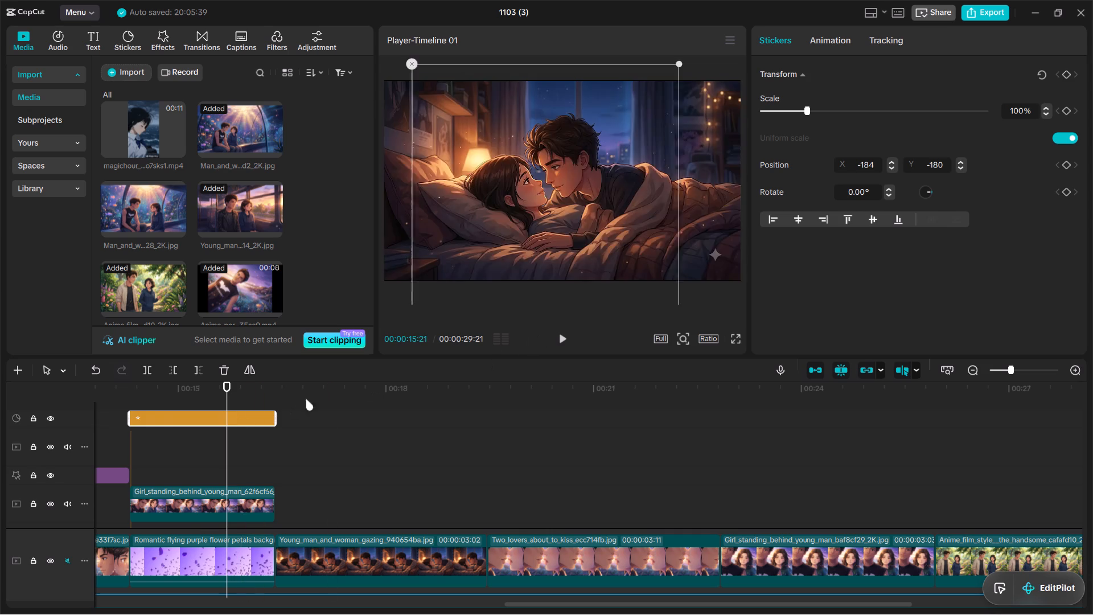
left_click(224, 372)
Play back the masked overlay section from just before the purple petals clip.
left_click(121, 413)
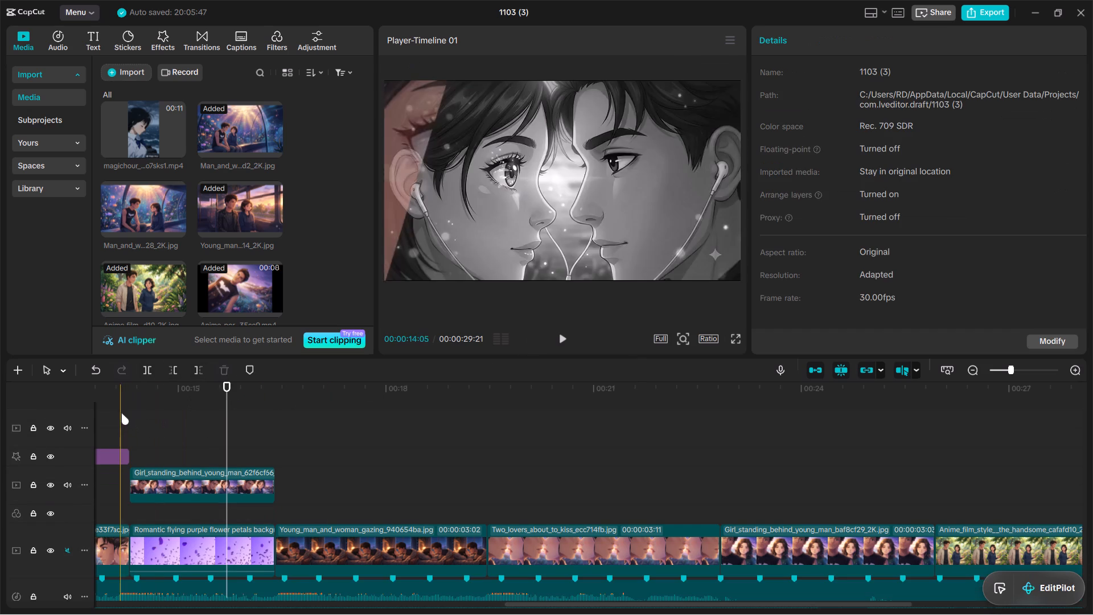
left_click(563, 343)
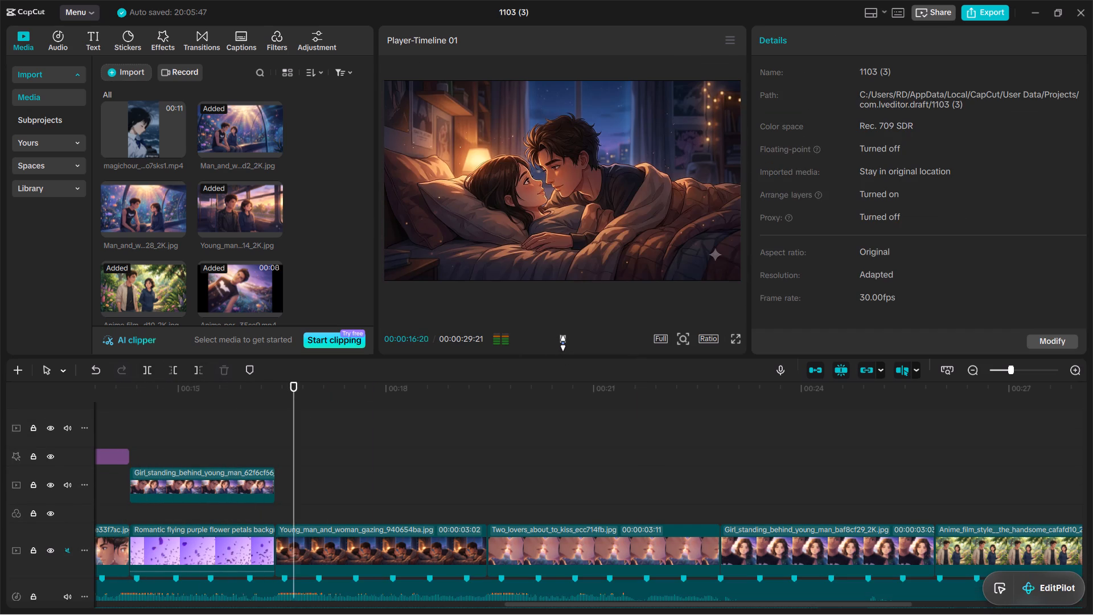
Stop playback and scrub from the 3D Panel Zoom section into the start of the star-masked Girl_standing_behind overlay to check the transition.
left_click(563, 343)
left_click(289, 433)
left_click_drag(289, 433, 325, 445)
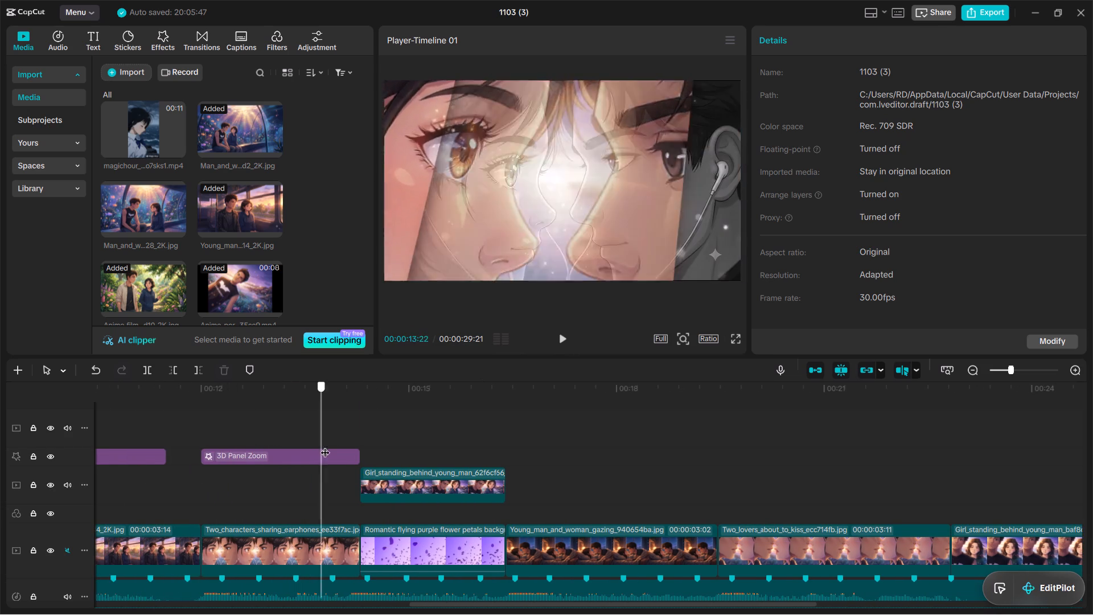
left_click_drag(325, 445, 317, 457)
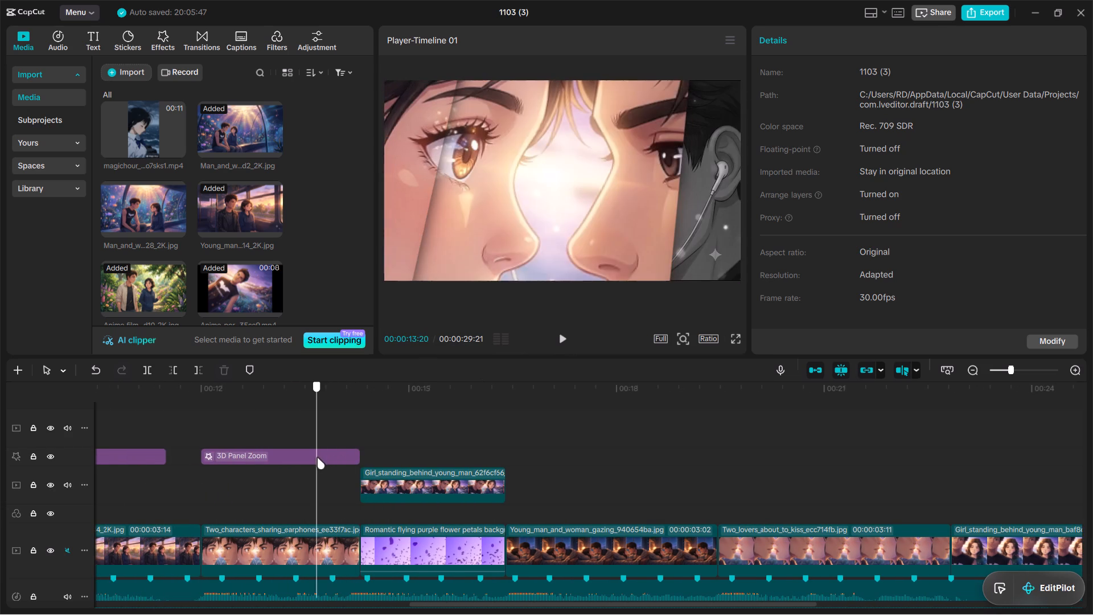
left_click_drag(317, 457, 345, 454)
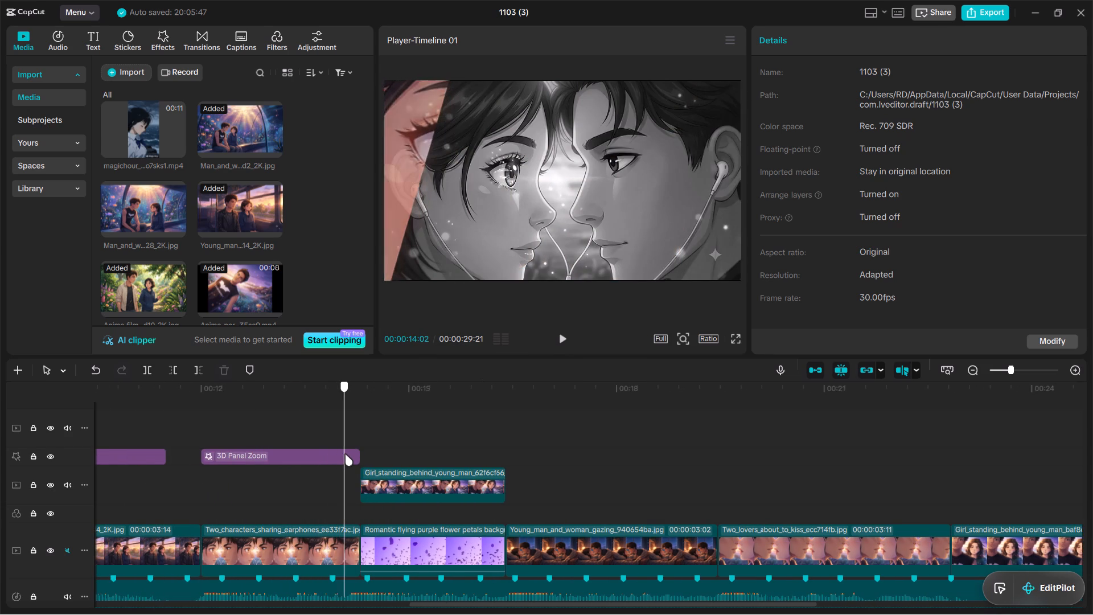
left_click_drag(345, 454, 362, 454)
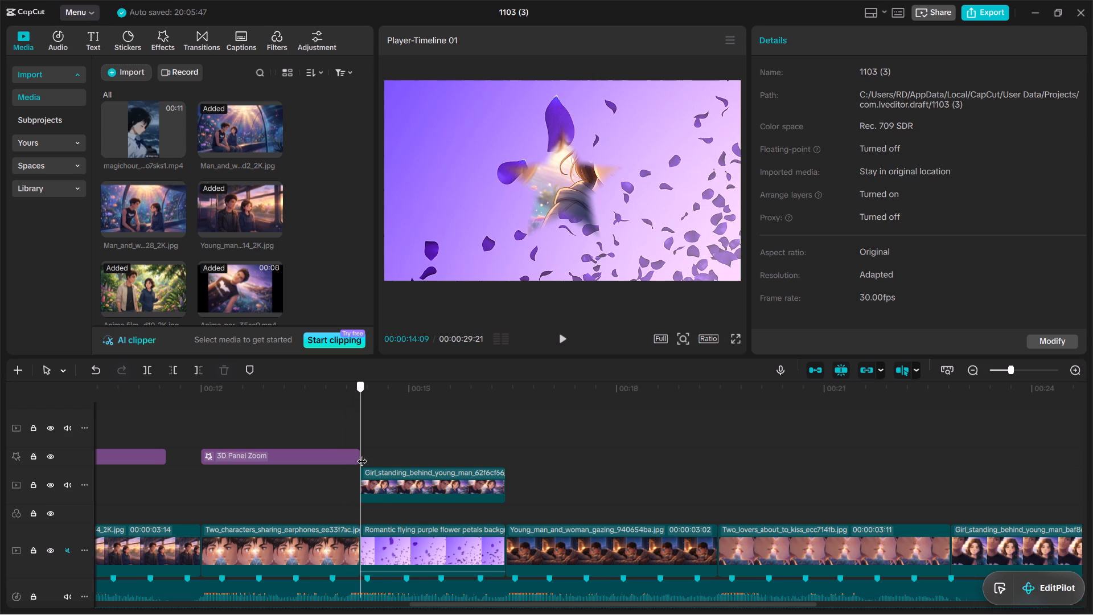
left_click_drag(362, 454, 400, 460)
Set the star mask's rotation to 85° at the closing keyframe of the Girl_standing_behind overlay, at 00:00:16:10.
left_click(462, 493)
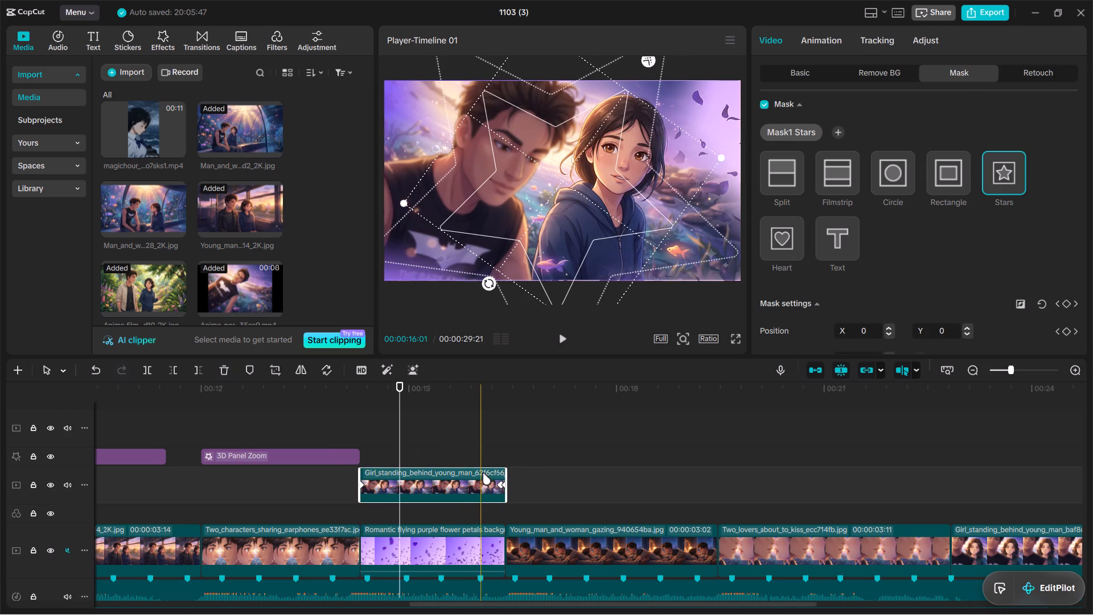
left_click(1019, 372)
left_click(589, 486)
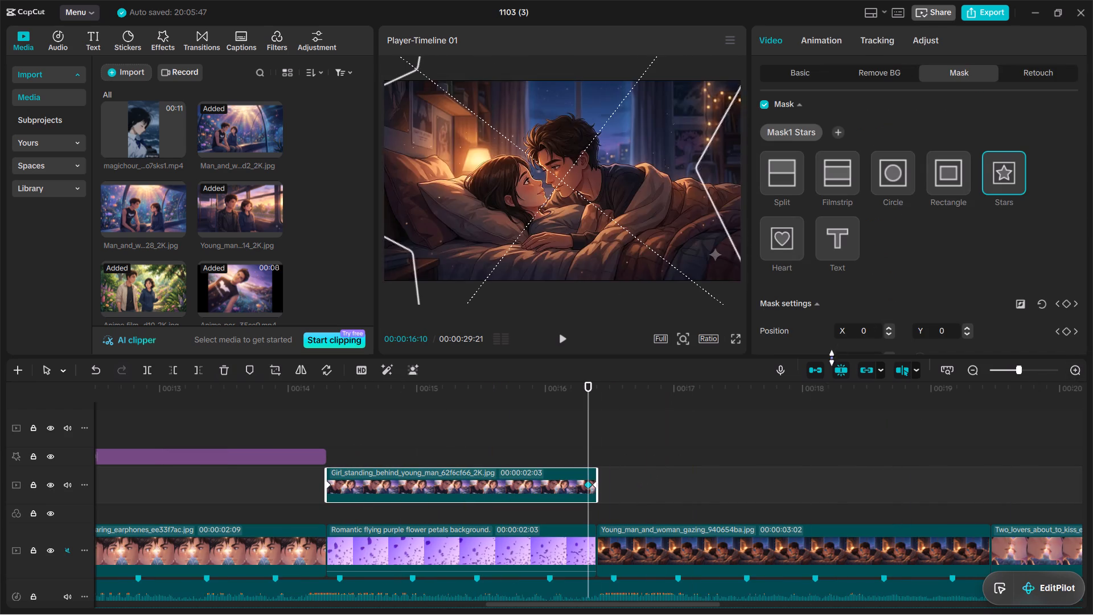
scroll(900, 267, "down", 2)
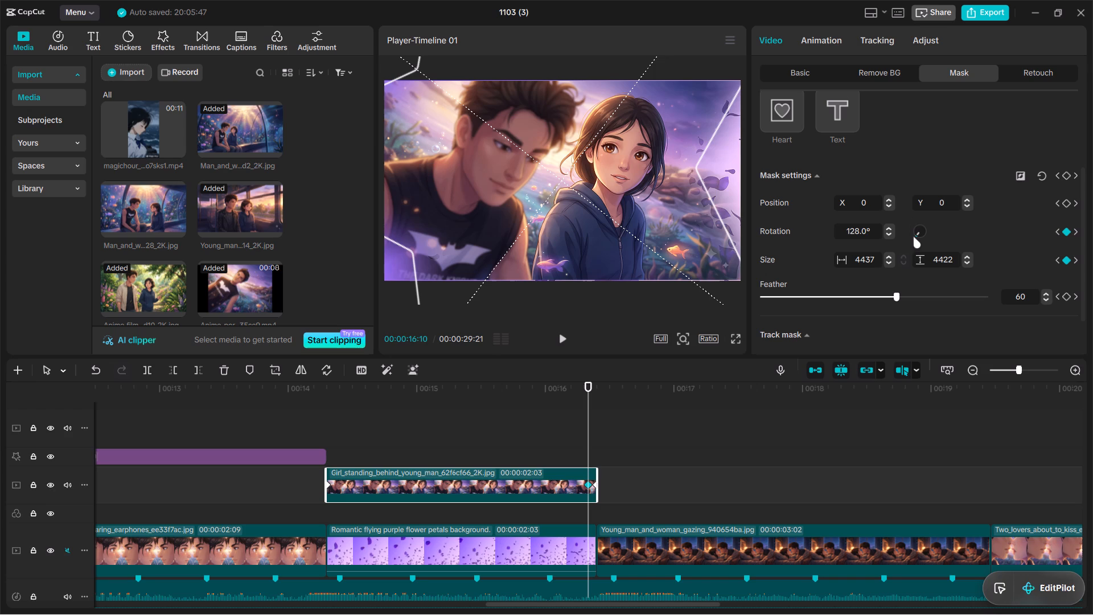
left_click(921, 236)
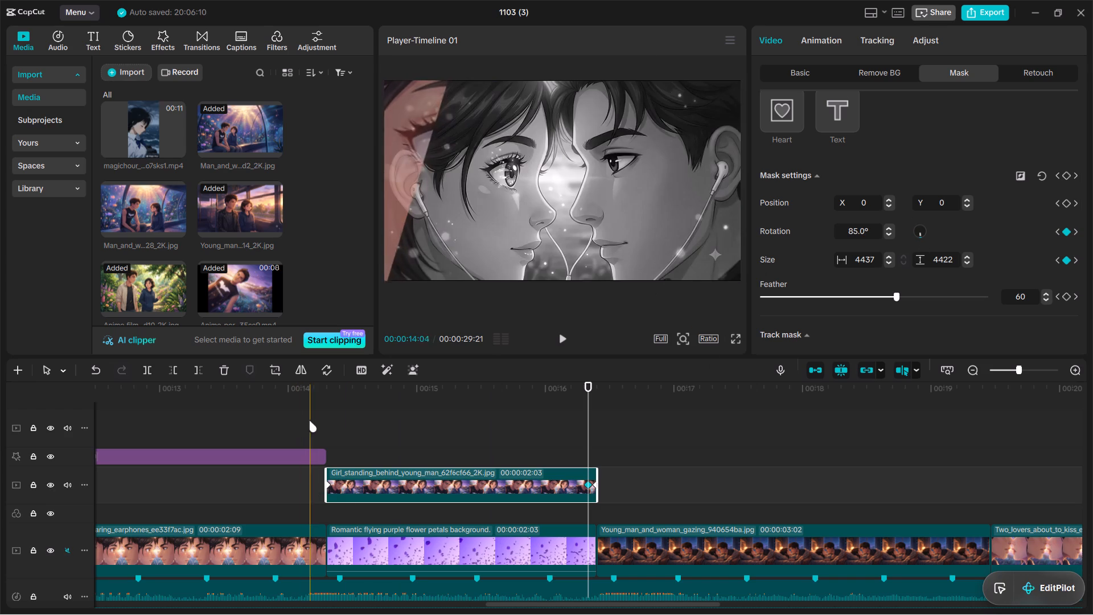
Play back the star mask reveal from just before the purple petals clip until the Young_man_and_woman_gazing clip starts.
left_click(309, 420)
left_click(563, 342)
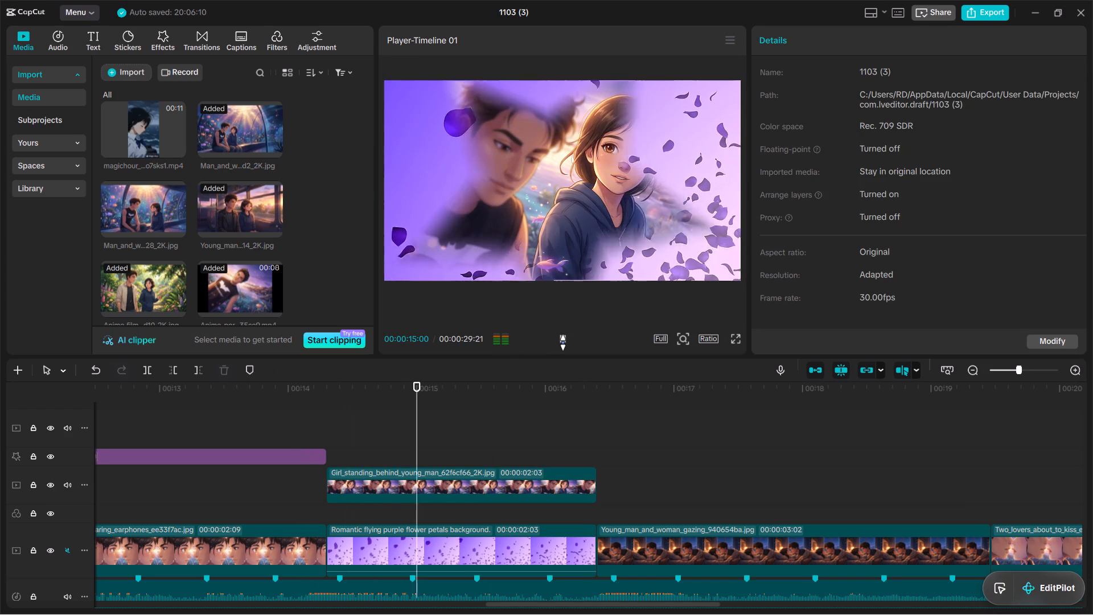
left_click(562, 342)
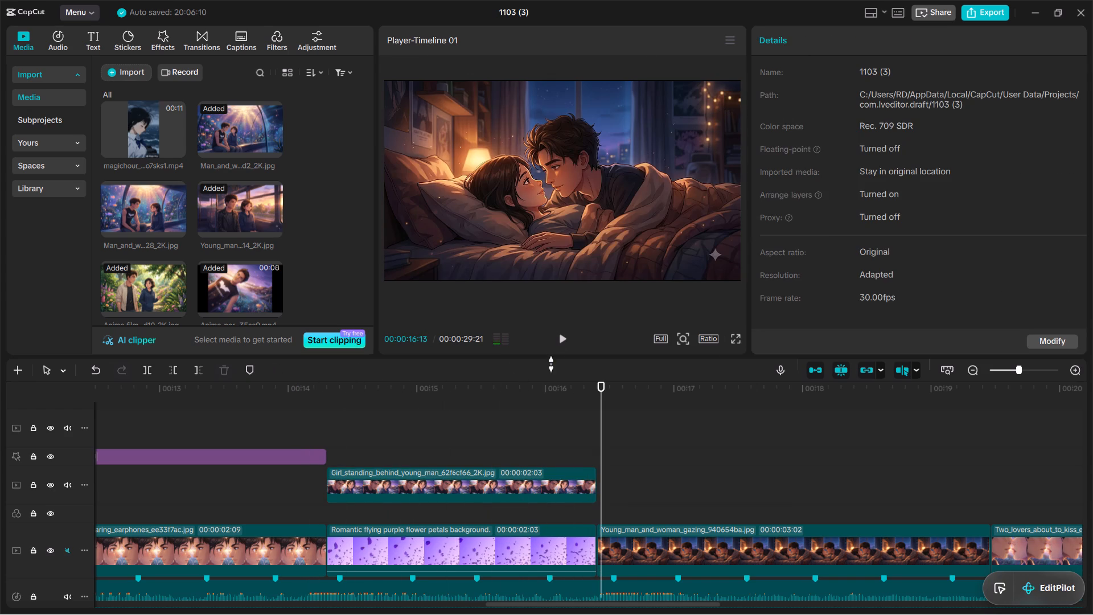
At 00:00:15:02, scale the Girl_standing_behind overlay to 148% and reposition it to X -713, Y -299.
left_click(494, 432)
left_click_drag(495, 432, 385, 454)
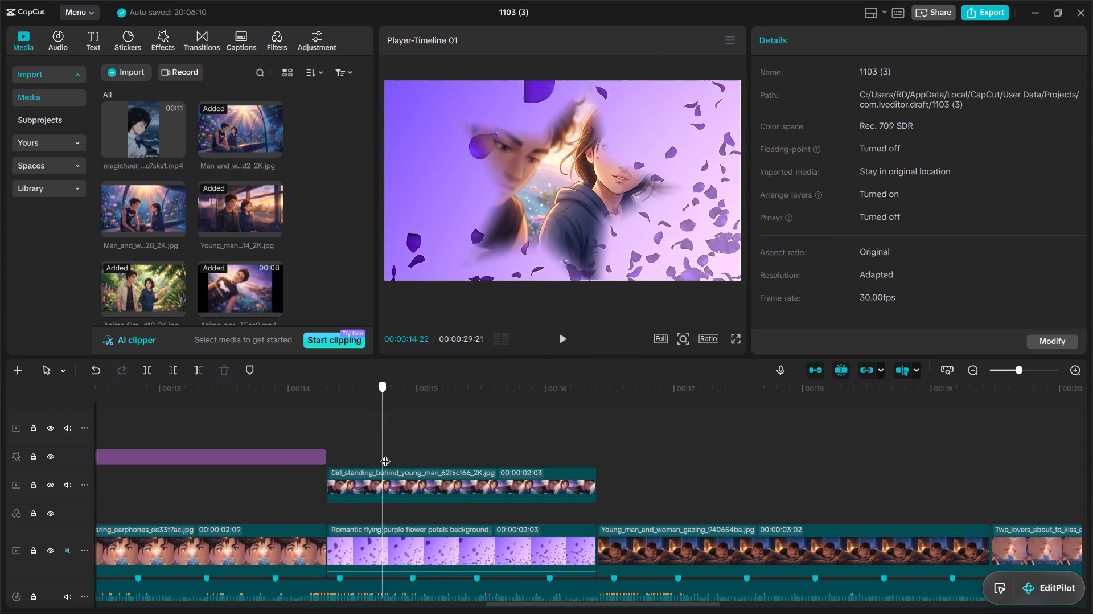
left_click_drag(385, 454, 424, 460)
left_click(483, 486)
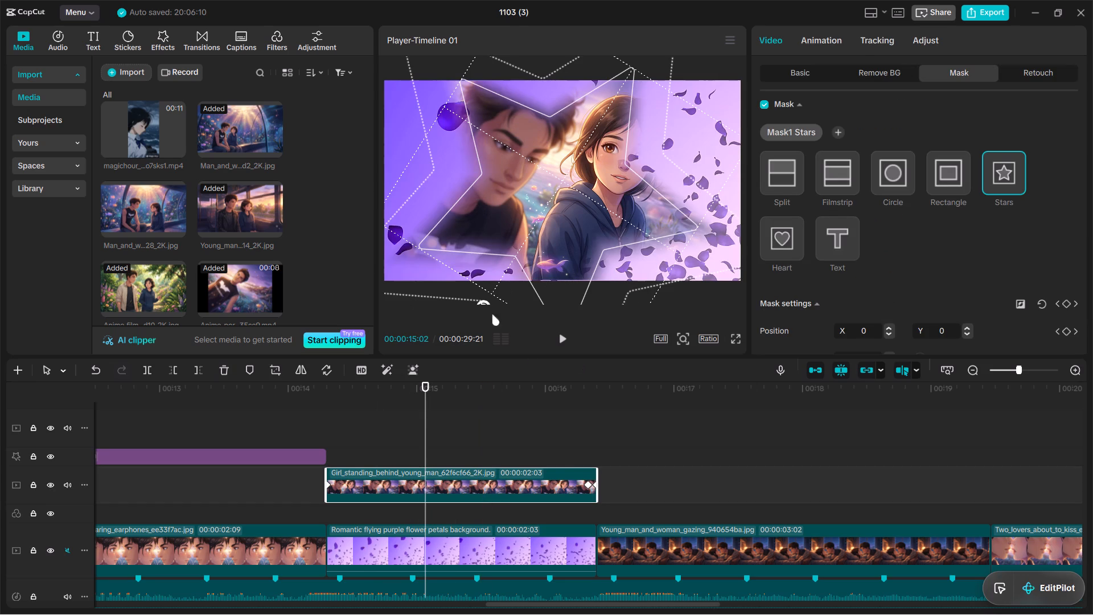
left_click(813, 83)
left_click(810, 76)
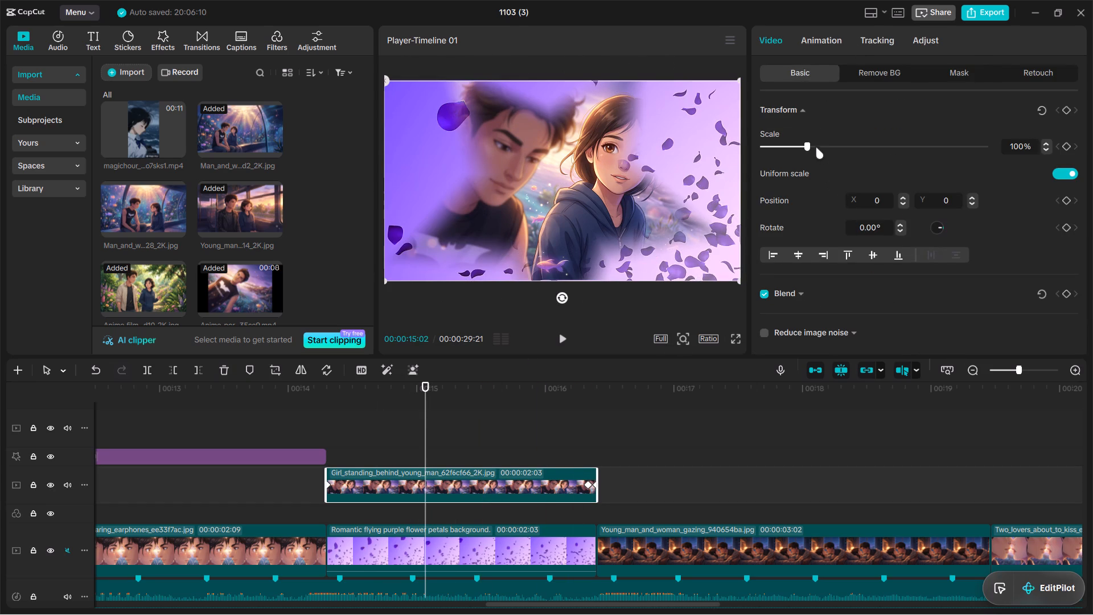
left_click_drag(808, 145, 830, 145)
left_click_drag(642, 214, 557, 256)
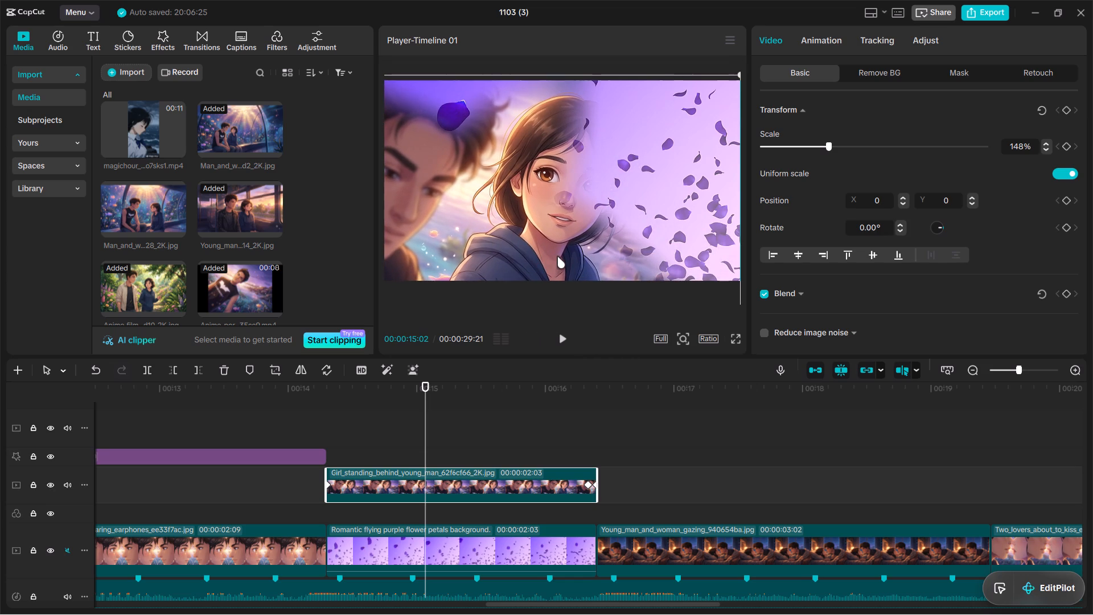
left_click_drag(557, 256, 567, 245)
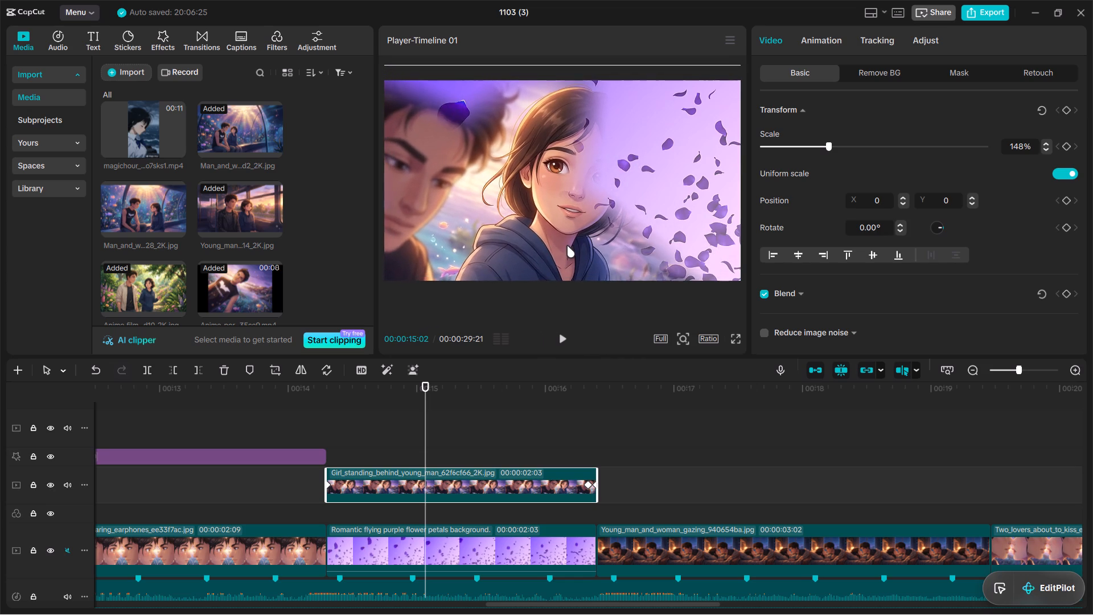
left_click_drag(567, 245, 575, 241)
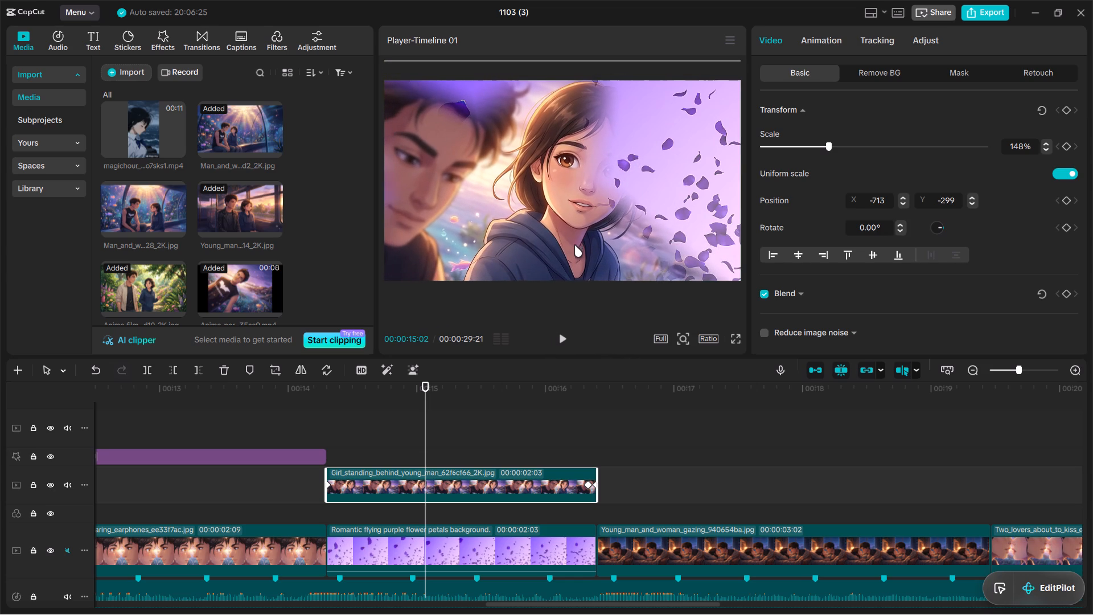
Play back the enlarged, repositioned overlay from just before the purple petals clip.
left_click(314, 416)
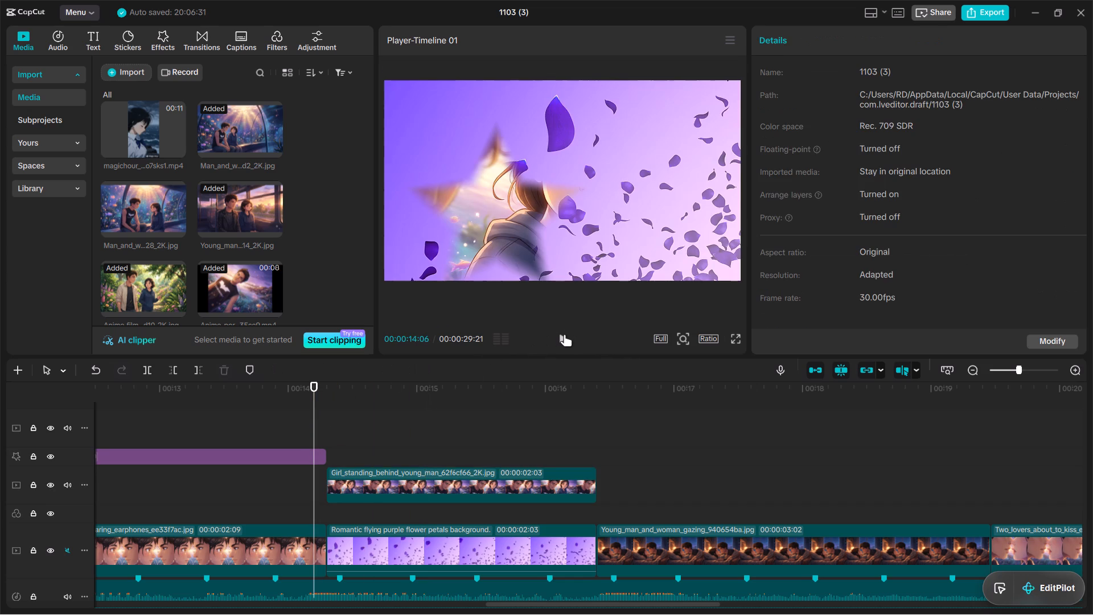
left_click(562, 337)
left_click(562, 337)
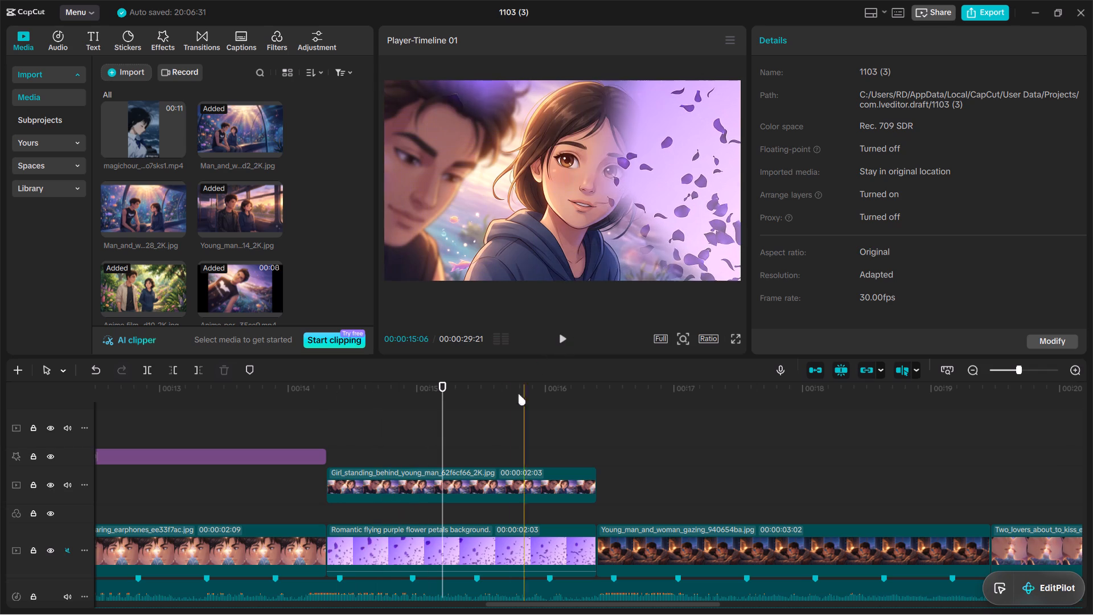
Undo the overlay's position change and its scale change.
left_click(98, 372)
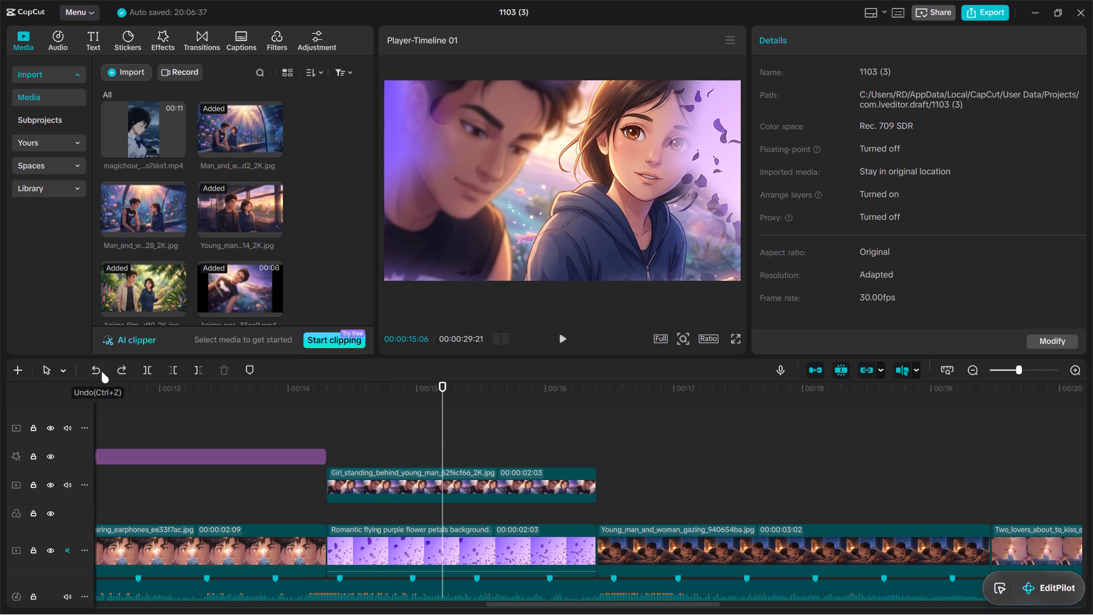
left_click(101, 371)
Crop the Girl_standing_behind overlay with the Free ratio to the image's upper-right part, framing the girl and trimming most of the man.
left_click(519, 487)
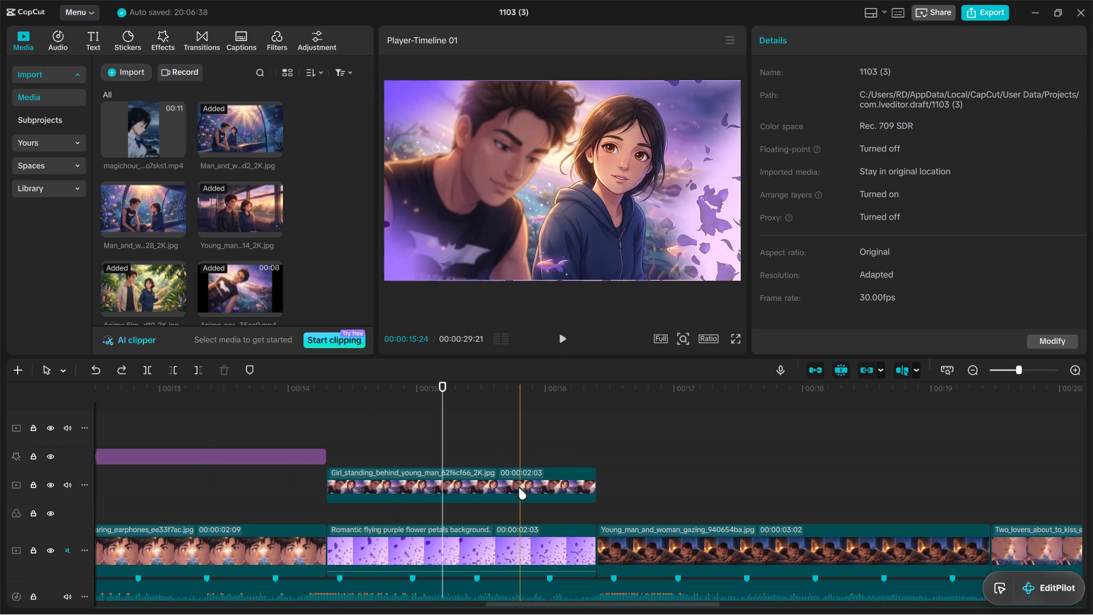
left_click(276, 370)
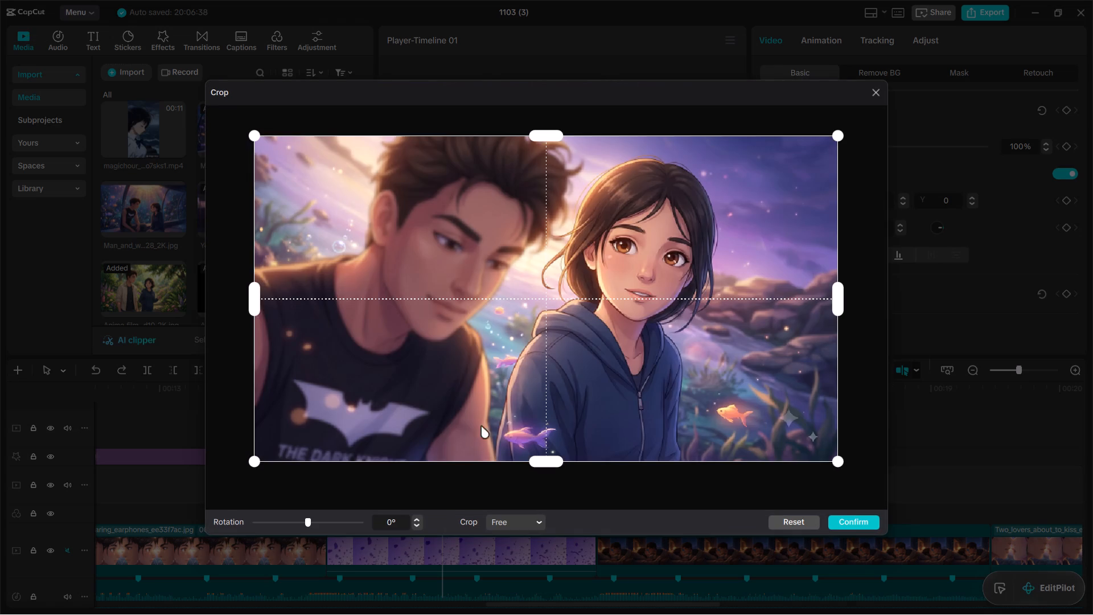
left_click_drag(257, 460, 432, 388)
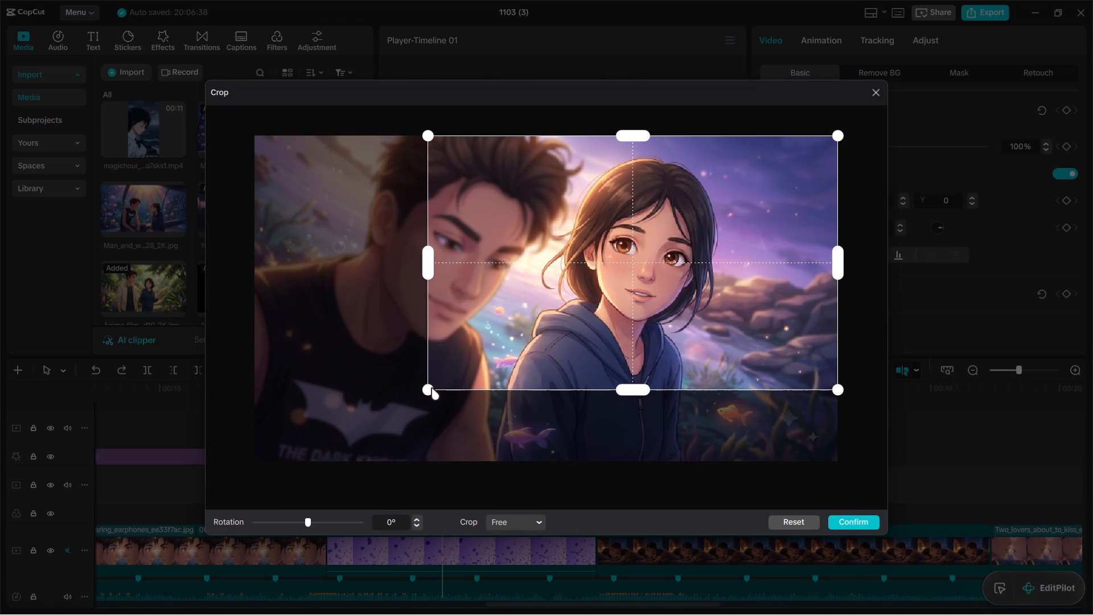
left_click_drag(432, 388, 442, 382)
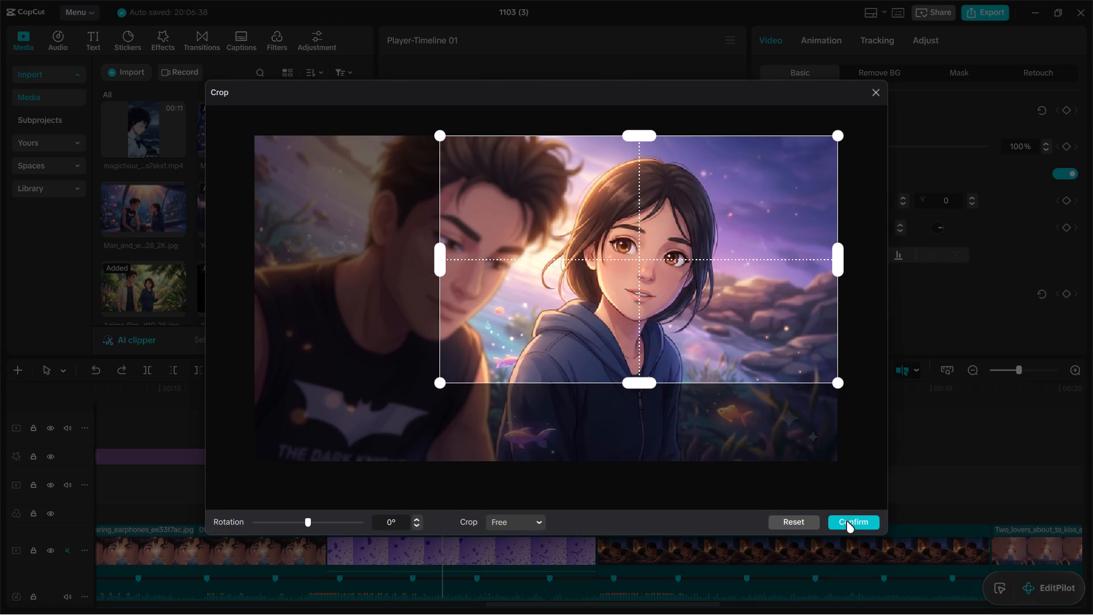
left_click(847, 521)
Play back the cropped overlay reveal from just before the purple petals clip into the Young_man_and_woman_gazing clip.
left_click(306, 415)
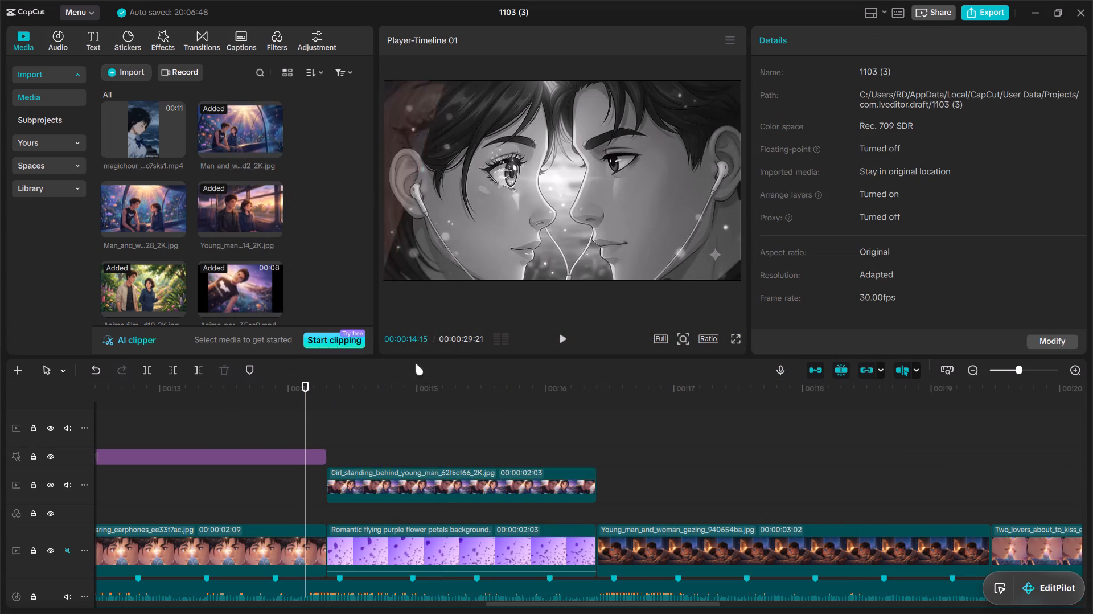
left_click(565, 341)
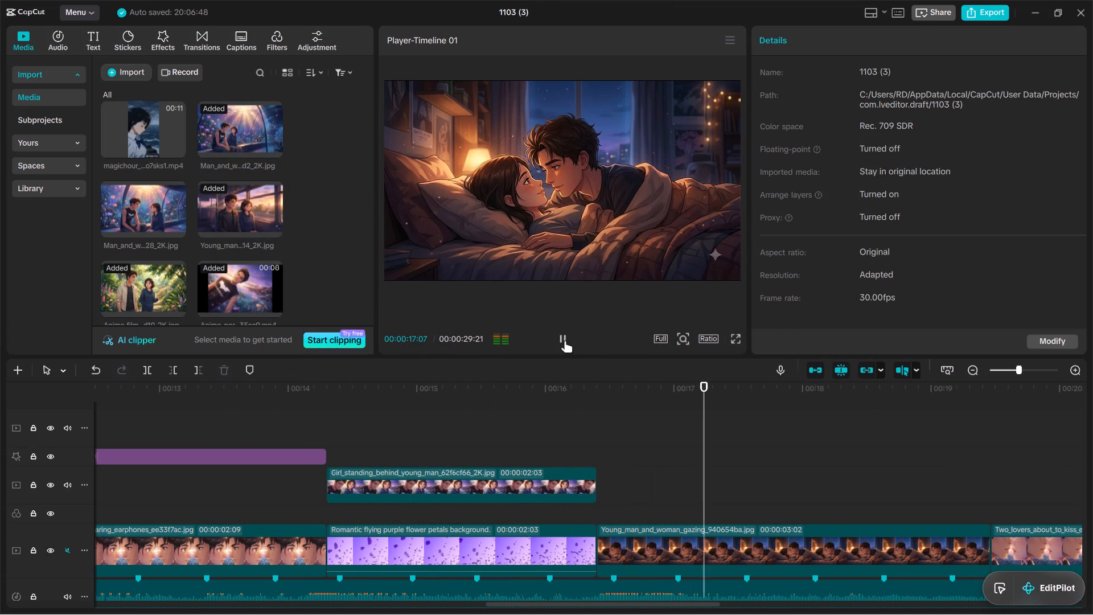
left_click(565, 341)
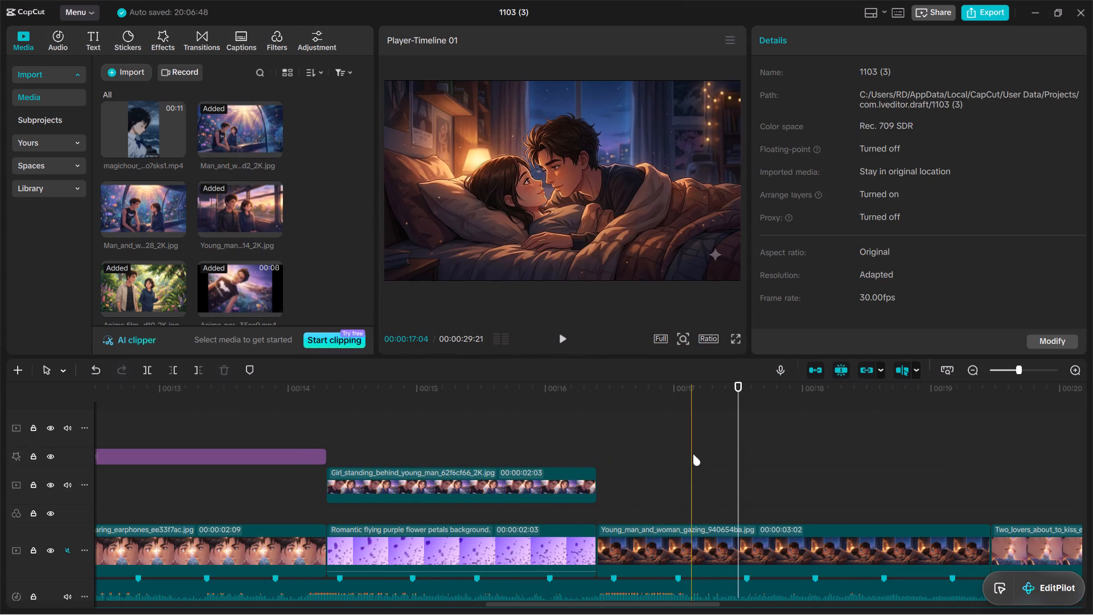
Start cropping the Young_man_and_woman_gazing clip on the main track and bring up the crop ratio choices.
left_click(717, 543)
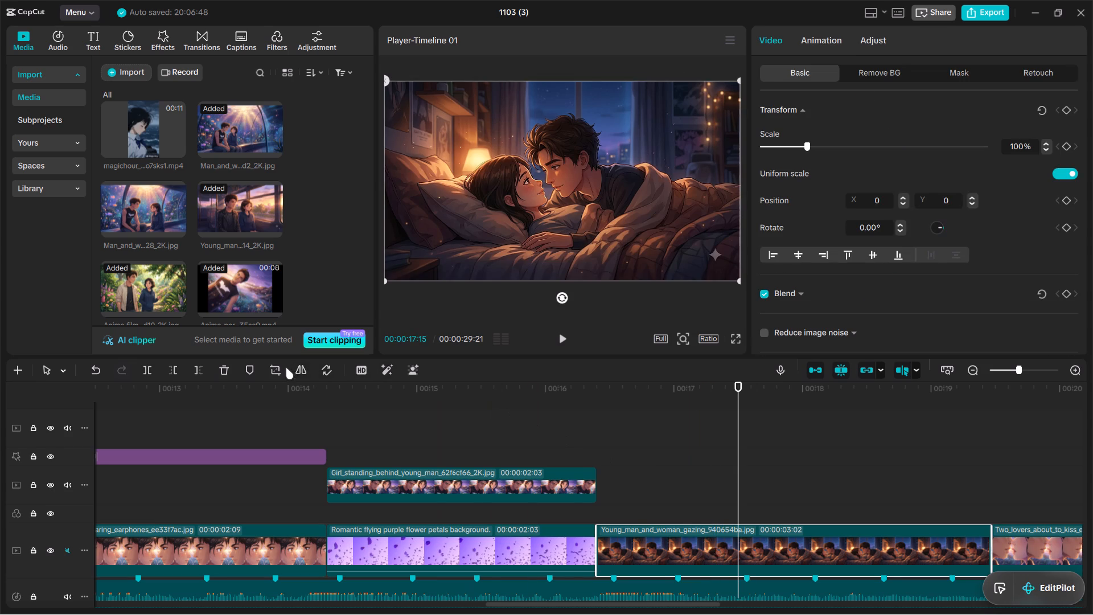
left_click(278, 368)
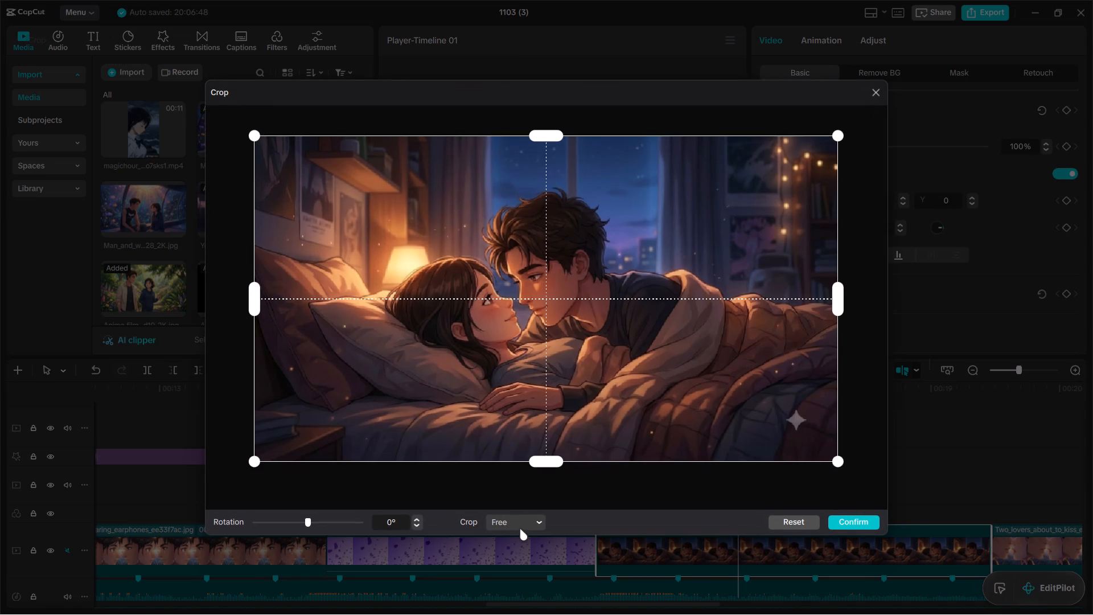
left_click(522, 526)
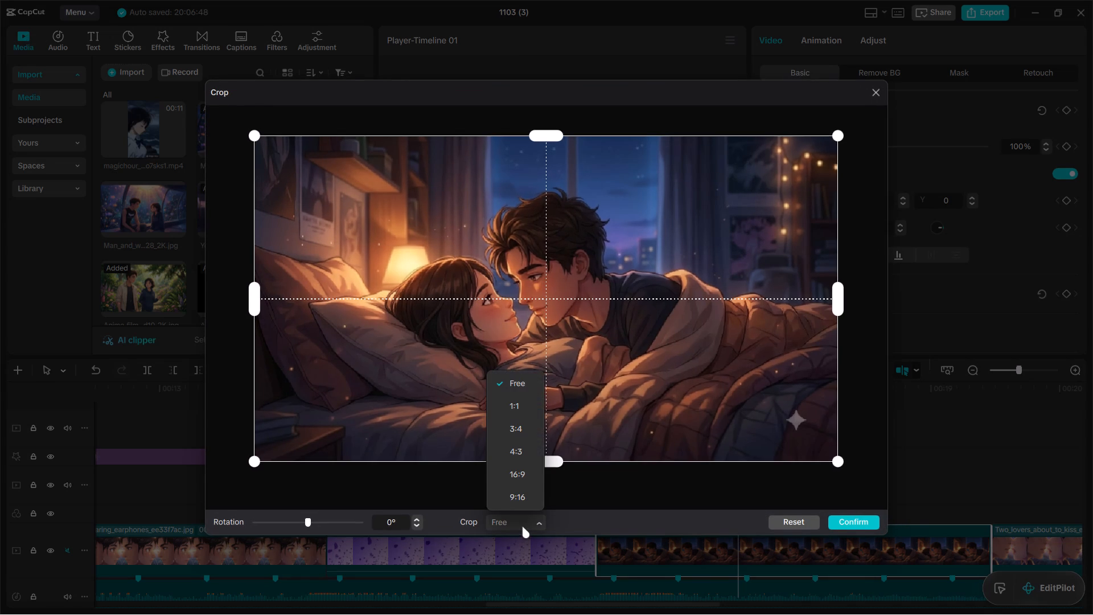
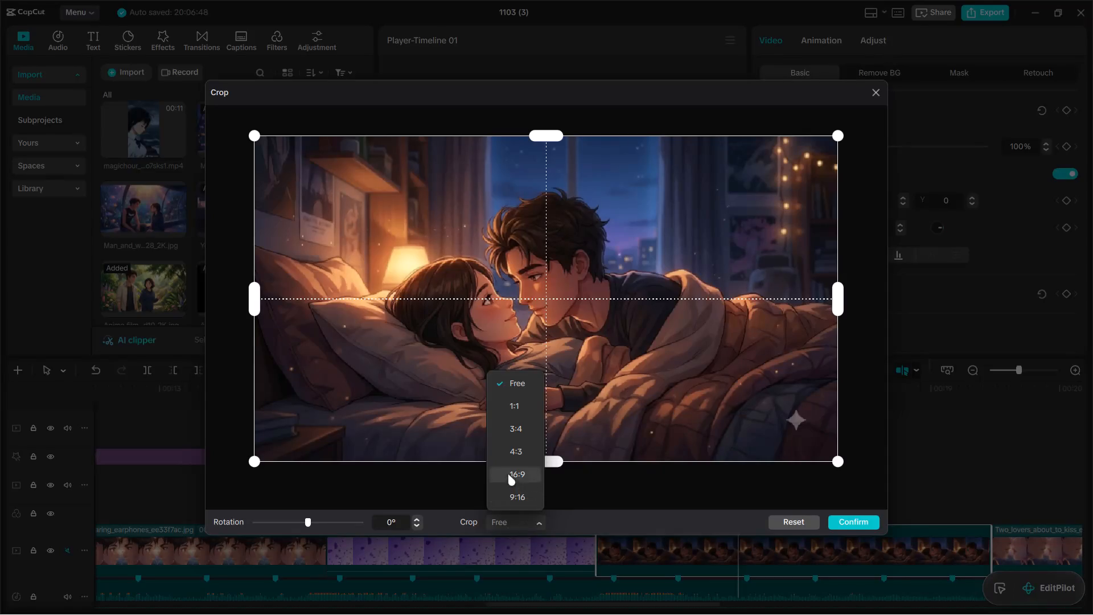
Crop the Young_man_and_woman_gazing clip at a 16:9 ratio, framing the couple's faces closely and trimming the blanket and outer edges.
left_click(508, 474)
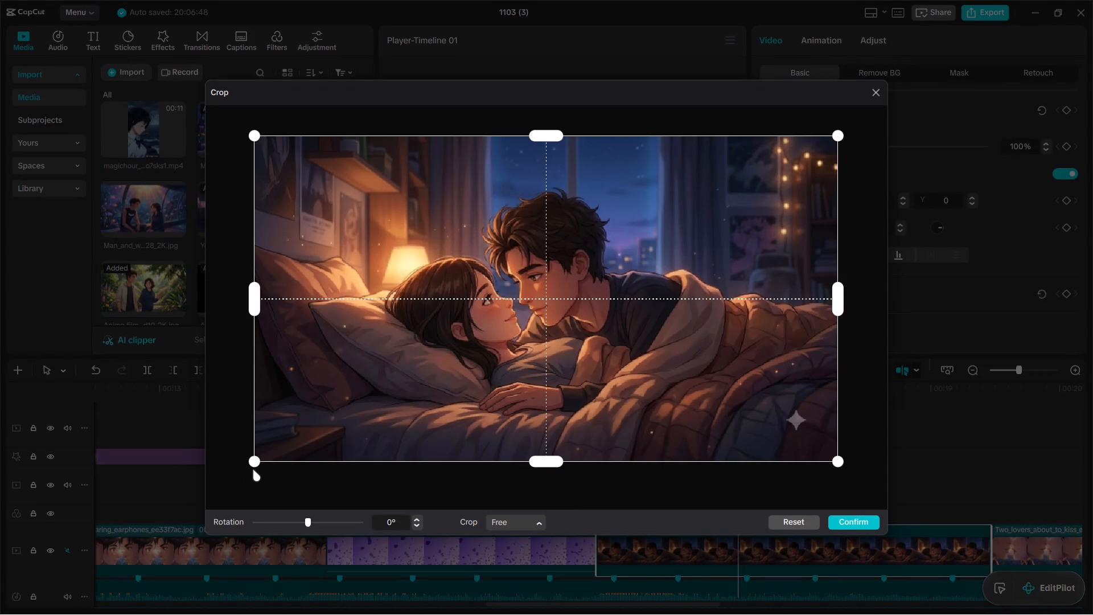
left_click_drag(256, 461, 387, 388)
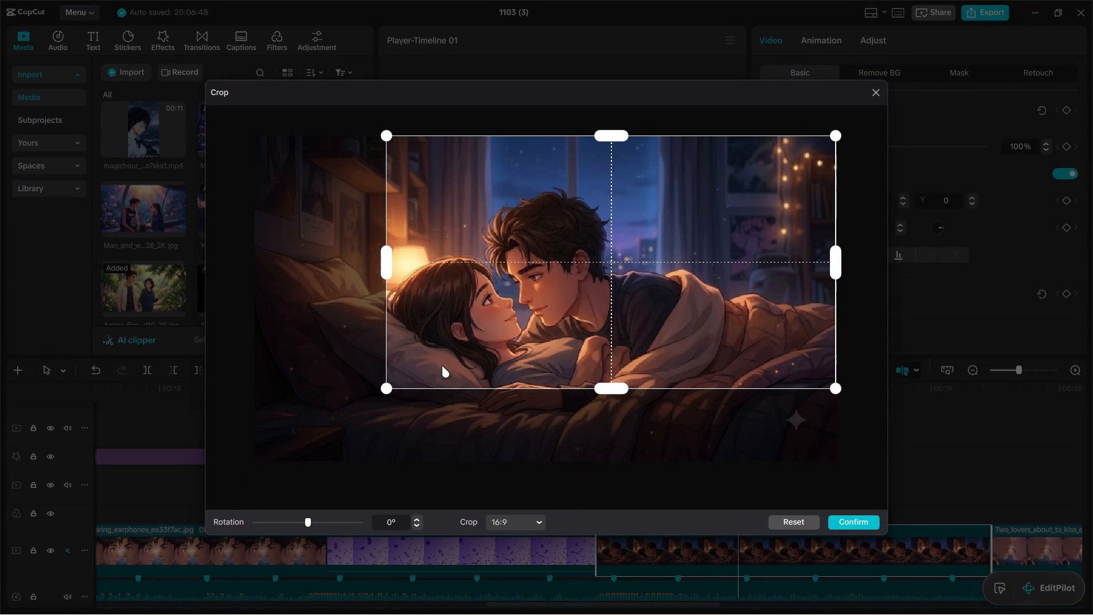
left_click_drag(774, 266, 690, 278)
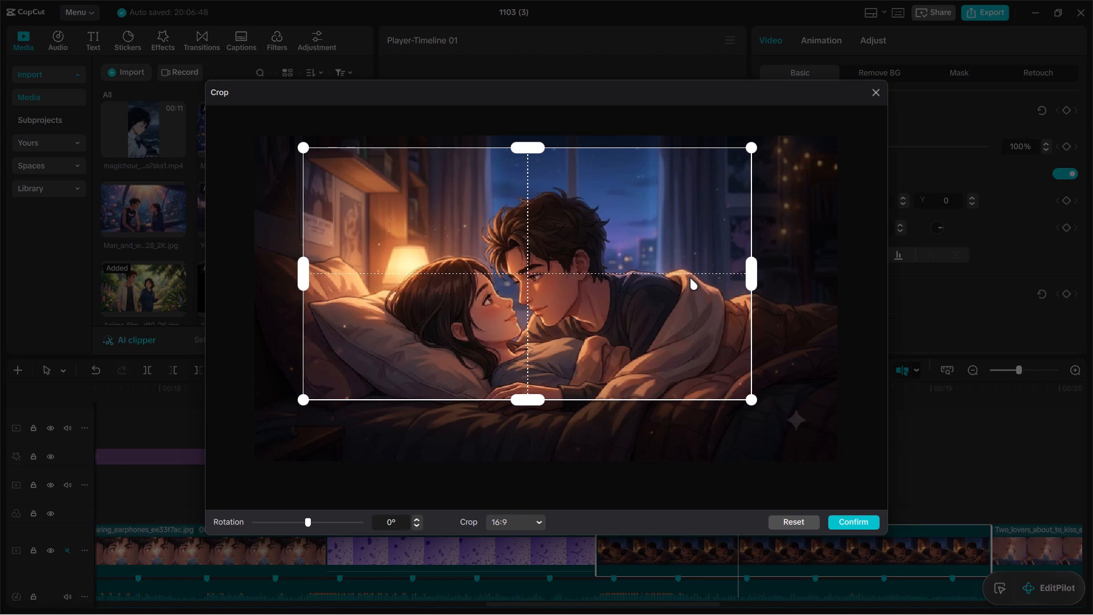
left_click(850, 520)
Review the timeline around the petals overlay reveal and the earlier clips, ending on the starry-night clip under the Cut & Paste Stars effect.
left_click(584, 430)
left_click_drag(584, 430, 589, 429)
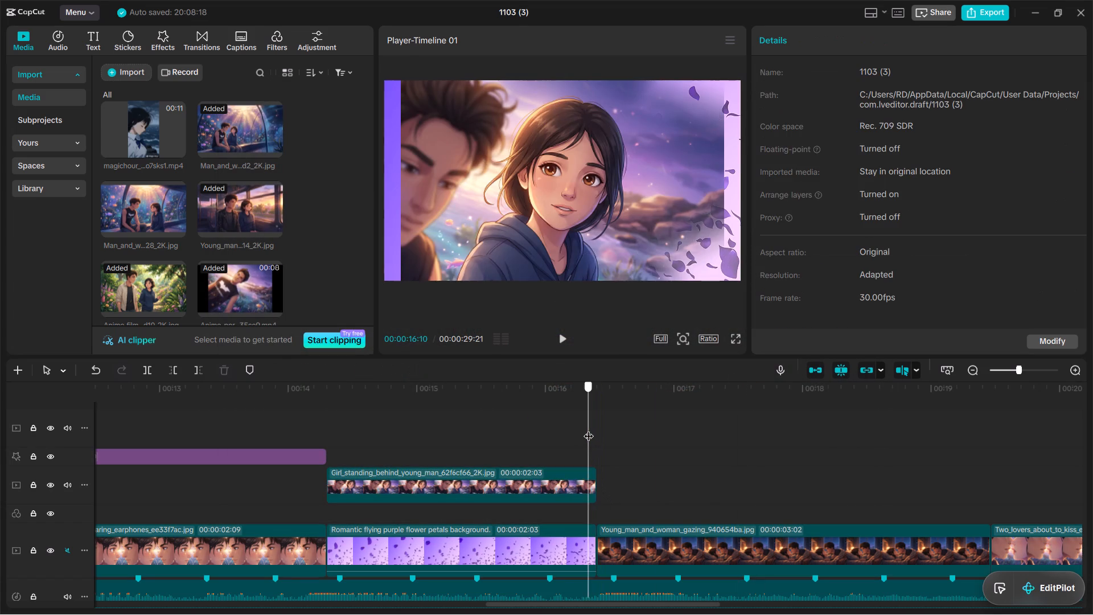
left_click_drag(589, 429, 596, 427)
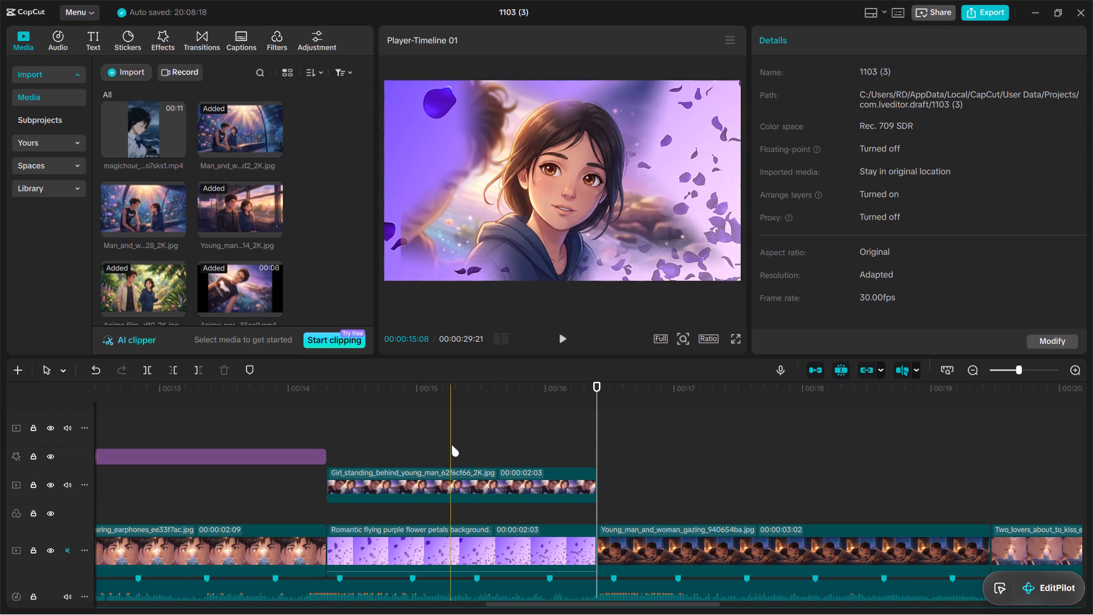
left_click(421, 448)
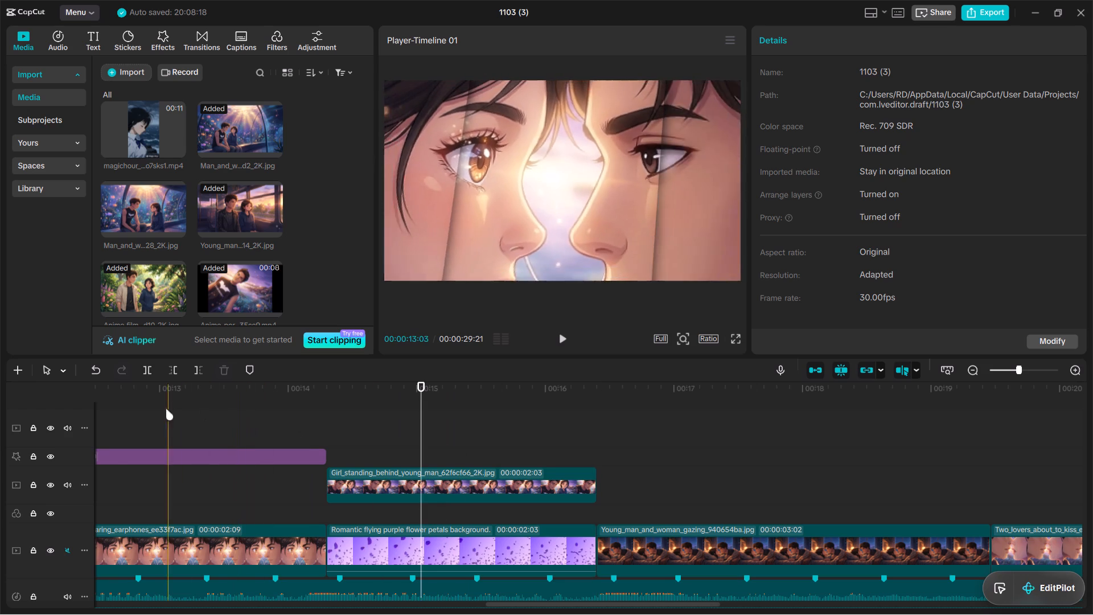
left_click(178, 386)
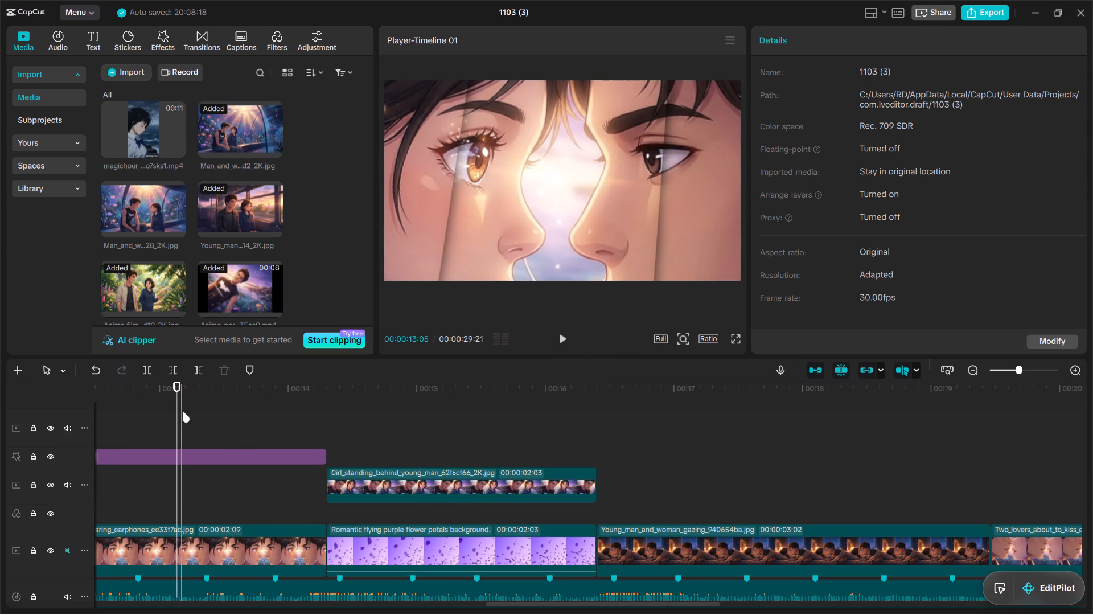
left_click_drag(175, 413, 802, 444)
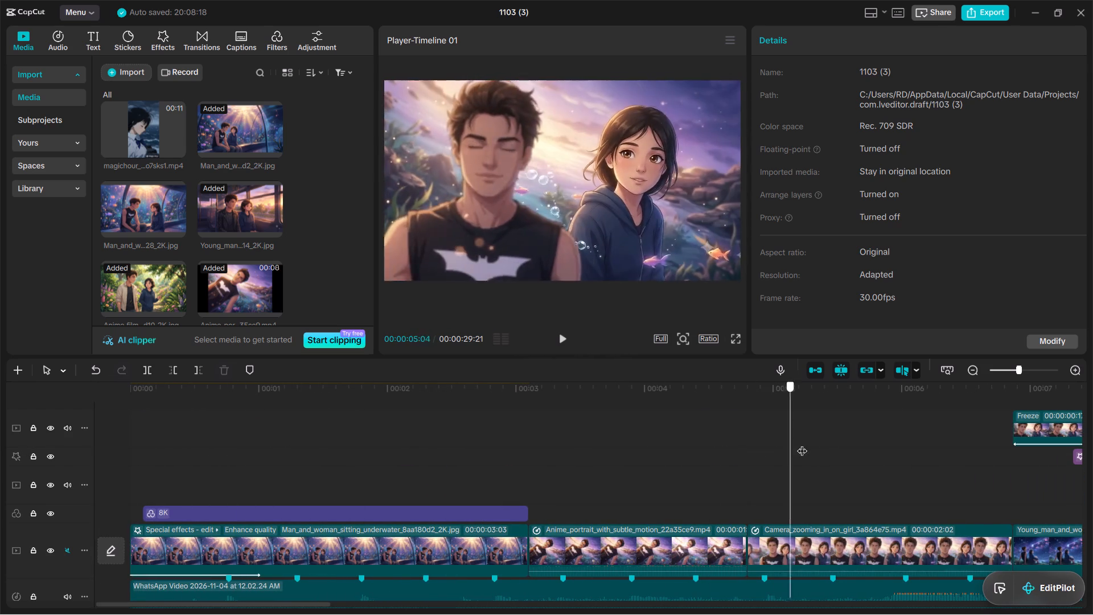
left_click_drag(802, 444, 1092, 451)
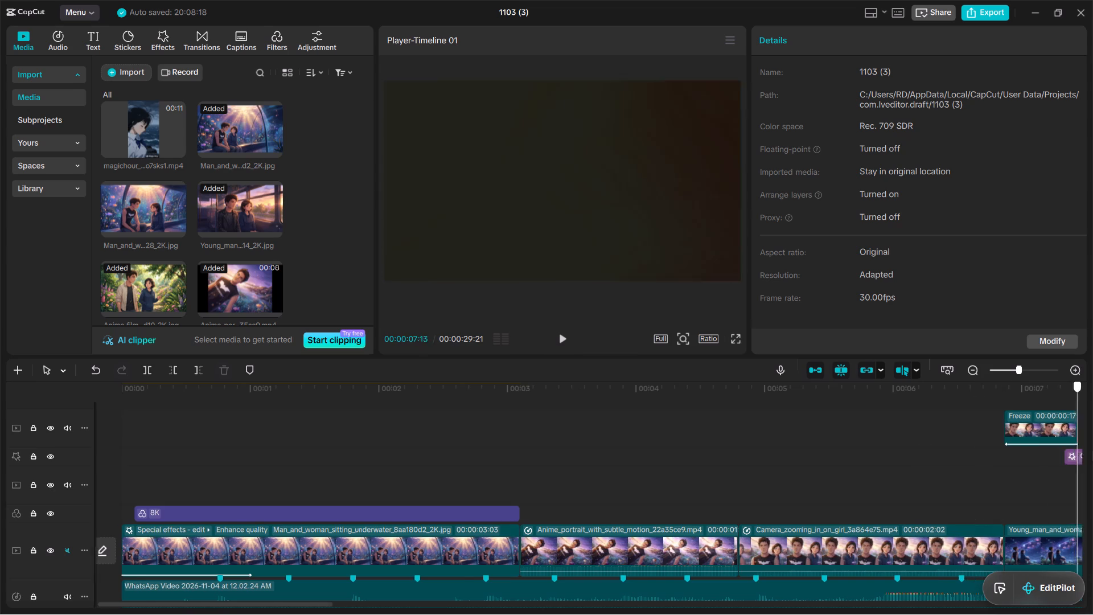
left_click_drag(1092, 451, 713, 452)
left_click(717, 452)
left_click(786, 472)
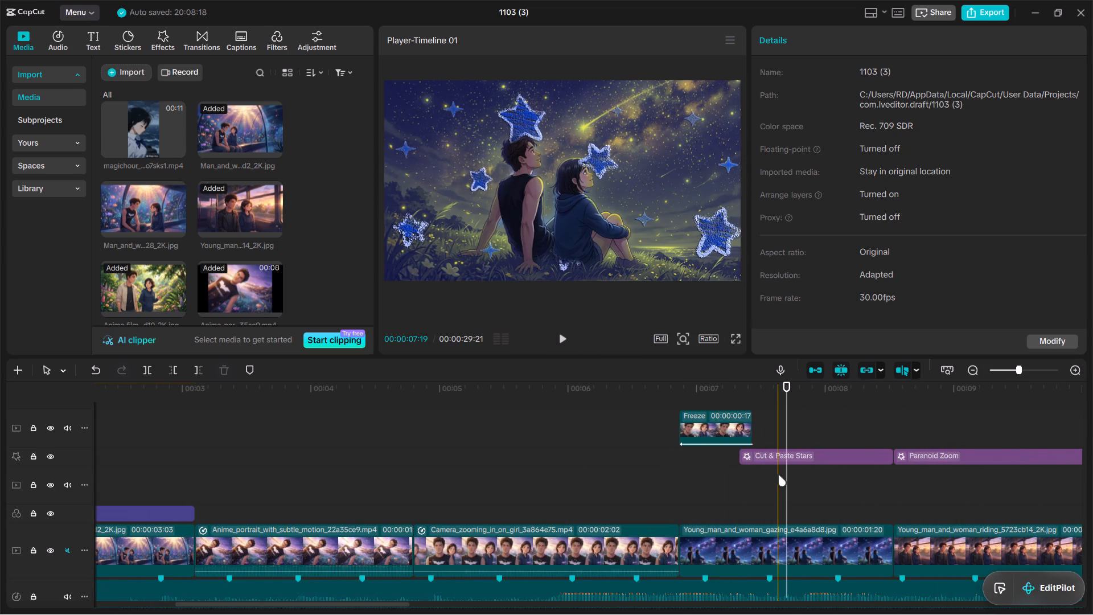
Enlarge the preview area by reducing the timeline's height.
left_click_drag(639, 356, 657, 422)
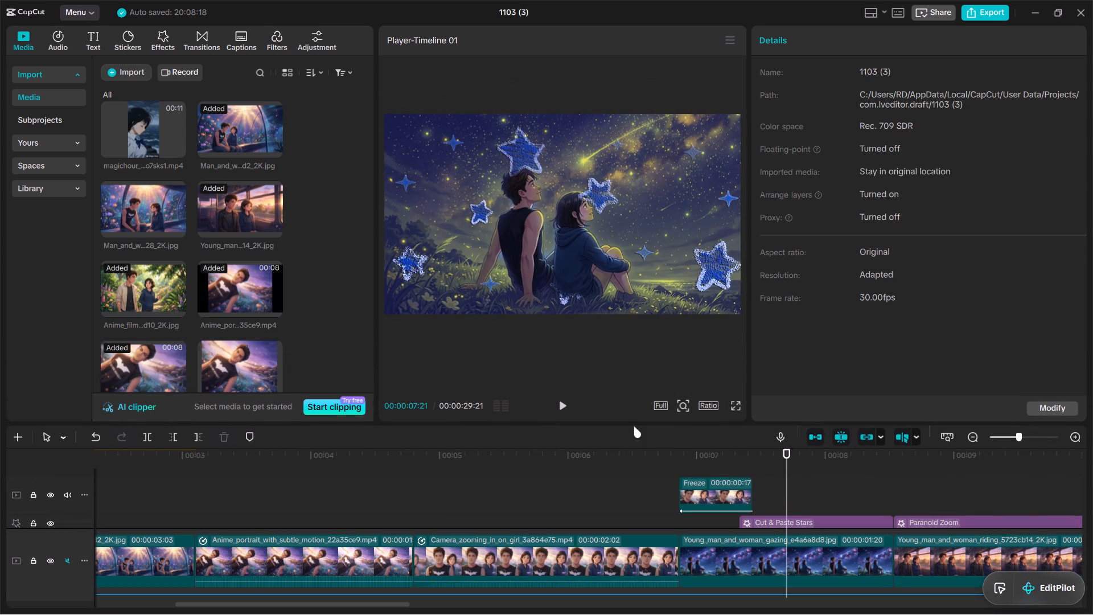
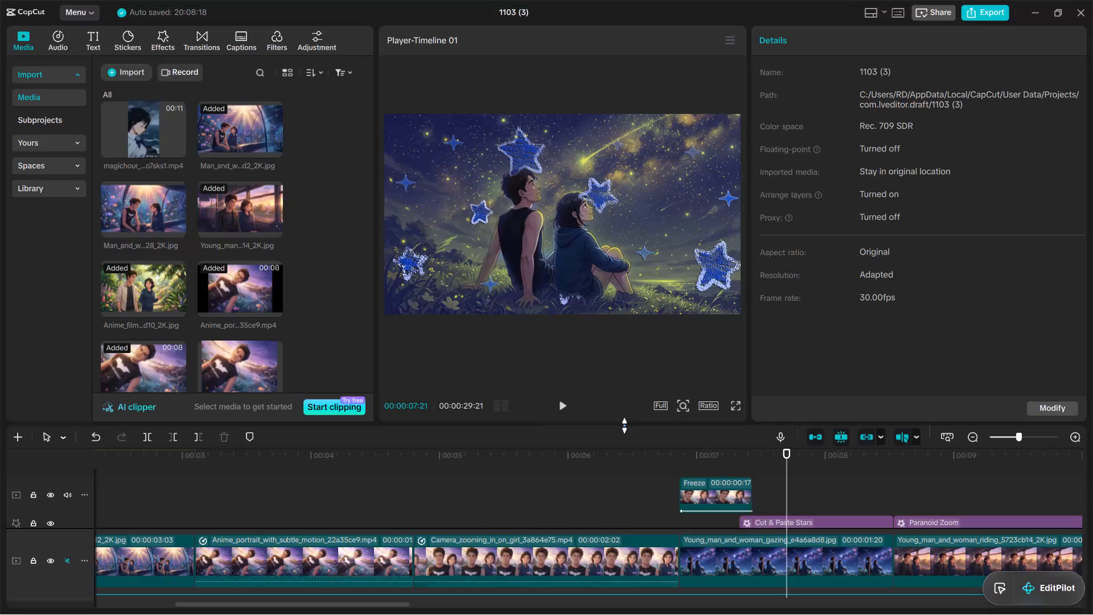
Play the sequence from the start of the Anime_portrait clip into the Young_man_and_woman_riding clip, ending with the playhead at 00:00:10:08.
left_click(366, 499)
left_click_drag(366, 499, 329, 510)
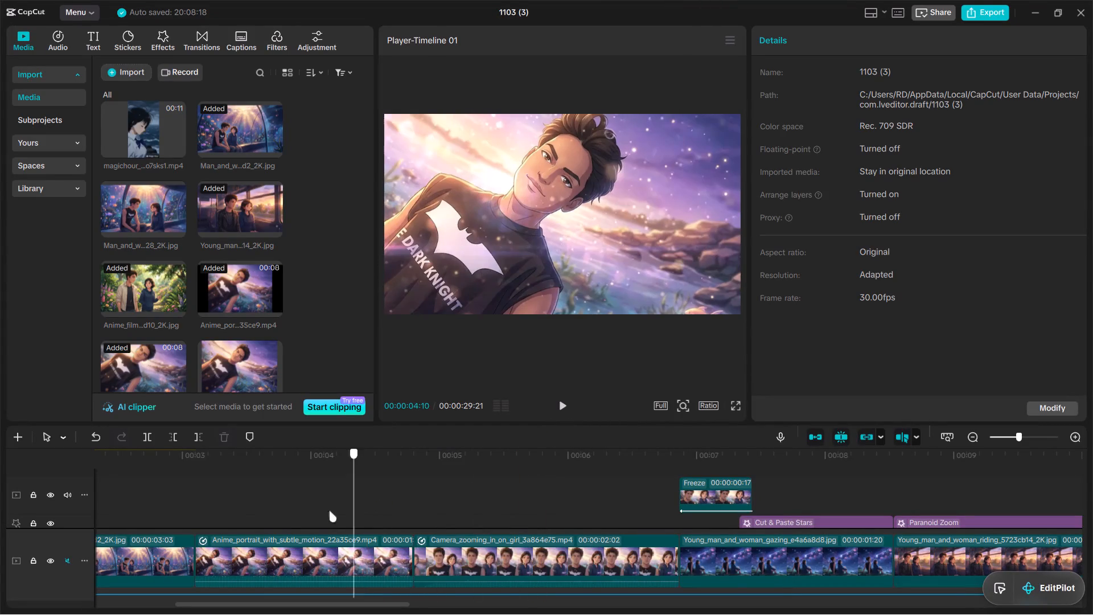
left_click_drag(329, 510, 208, 501)
left_click(561, 408)
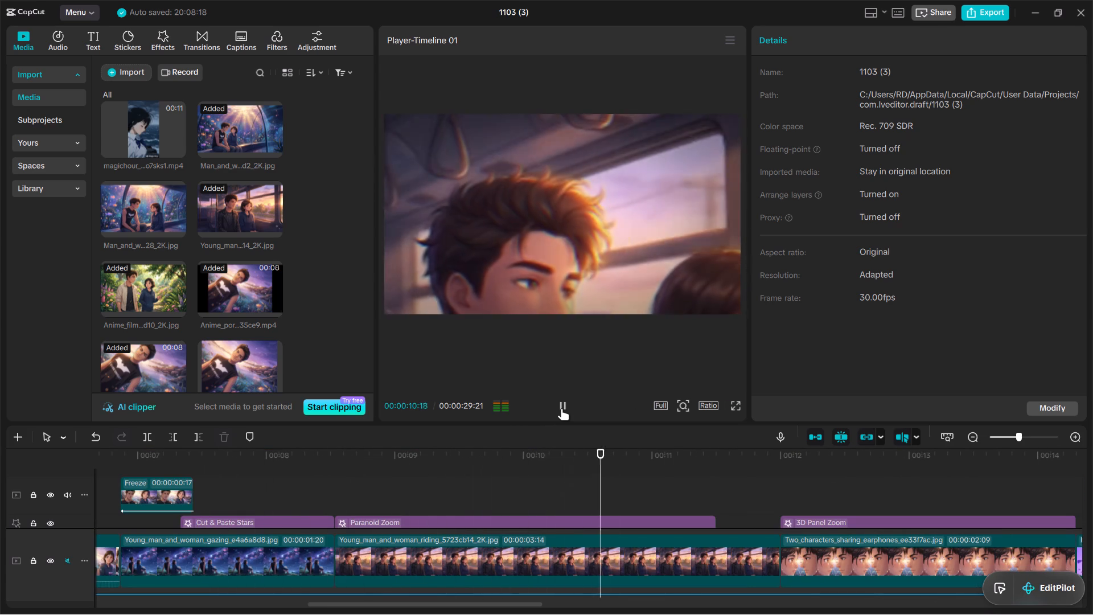
left_click(561, 408)
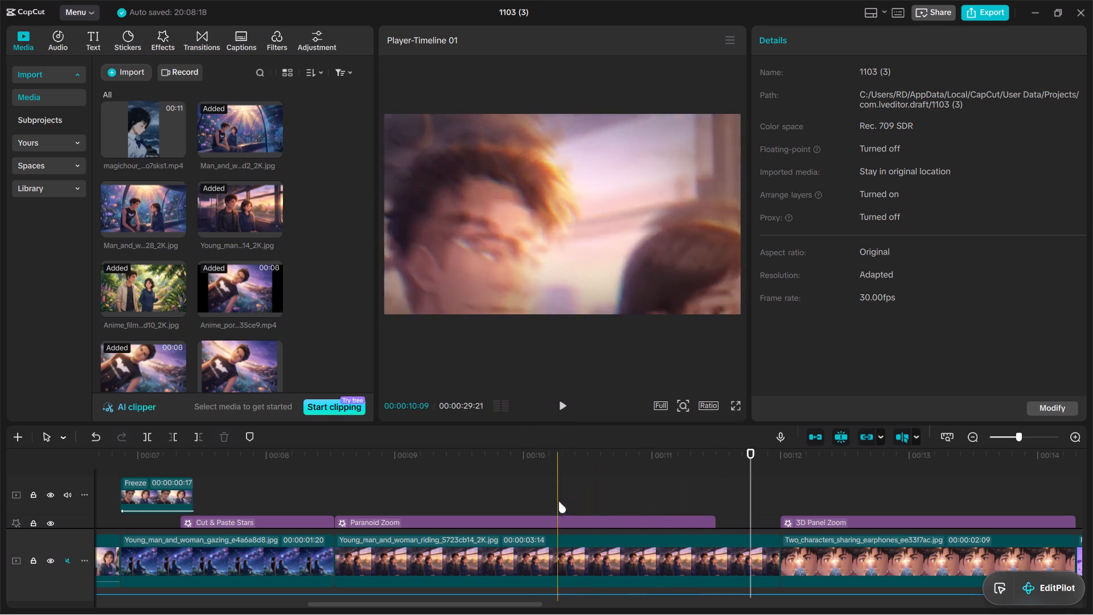
left_click(560, 498)
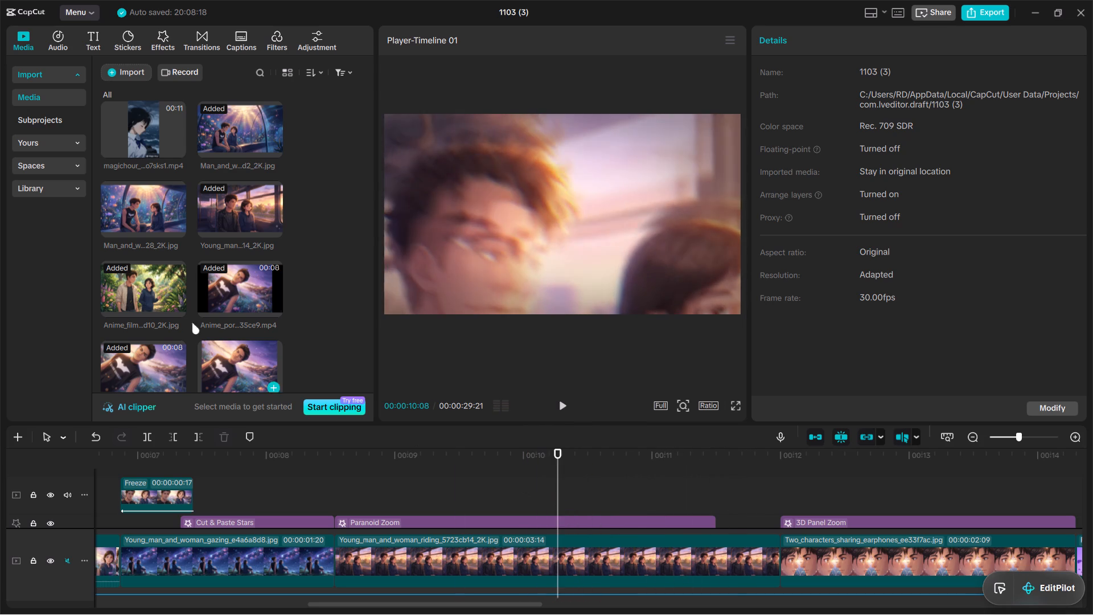
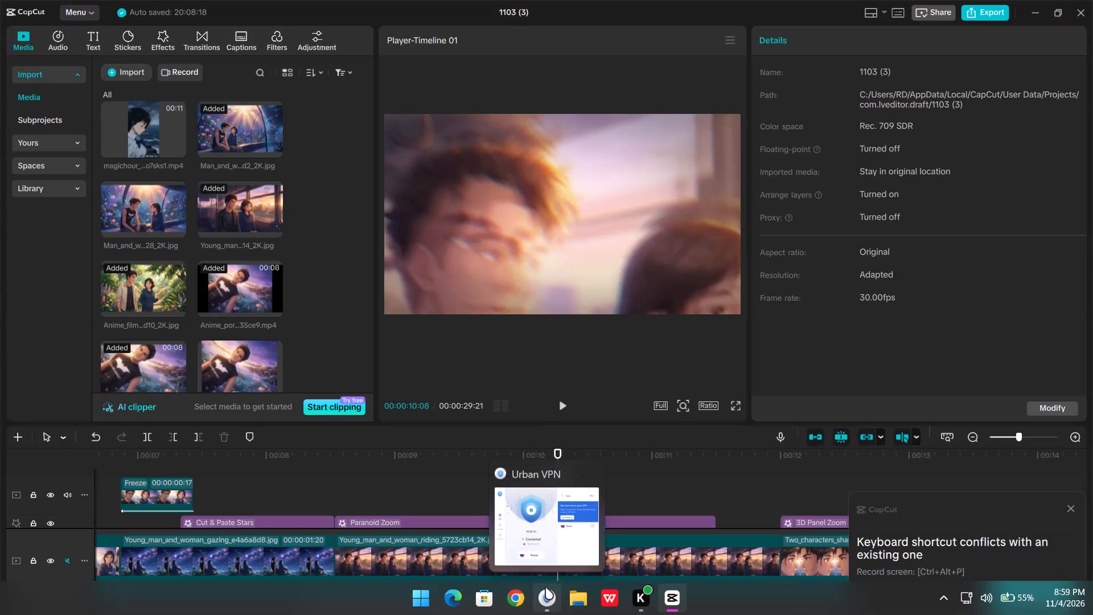
Switch to Urban VPN, disconnect from the Russia server and close its window.
left_click(541, 532)
left_click(466, 220)
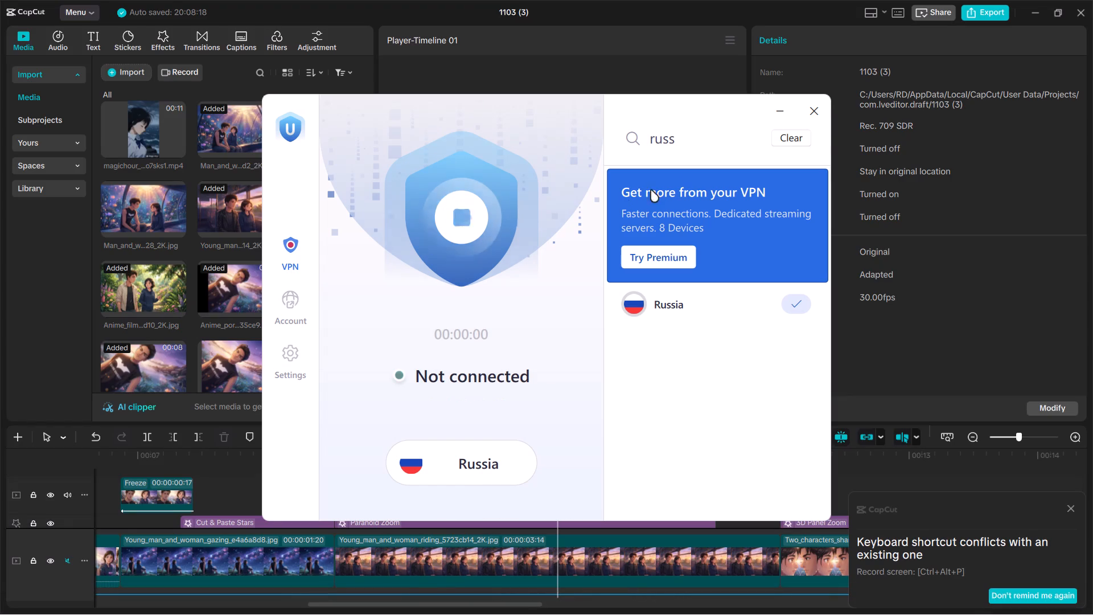
left_click(821, 108)
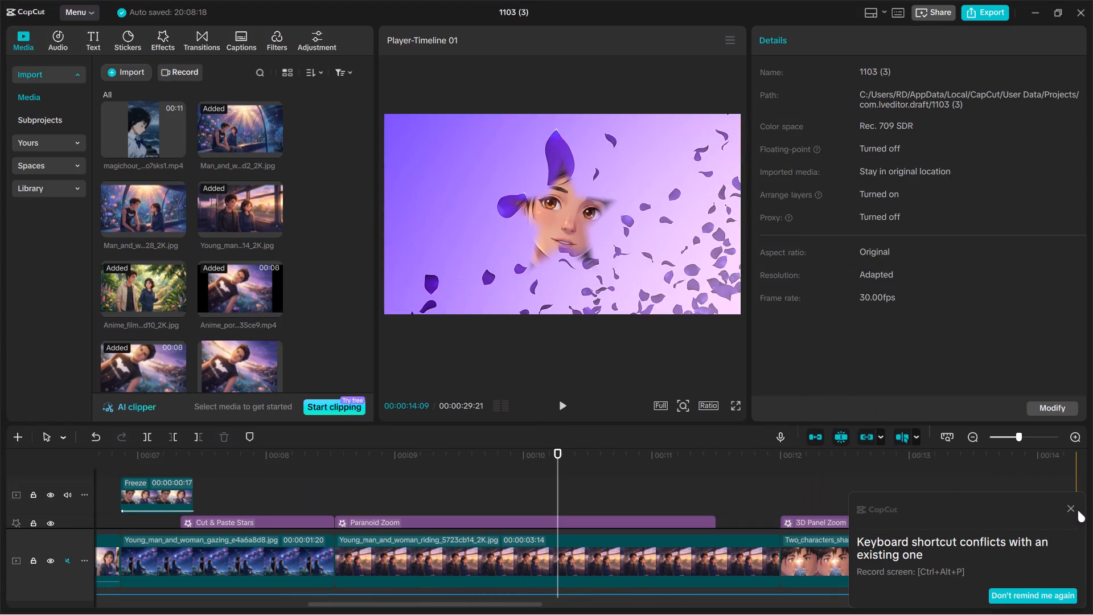
Dismiss the keyboard shortcut conflict notification in CapCut.
left_click(1065, 506)
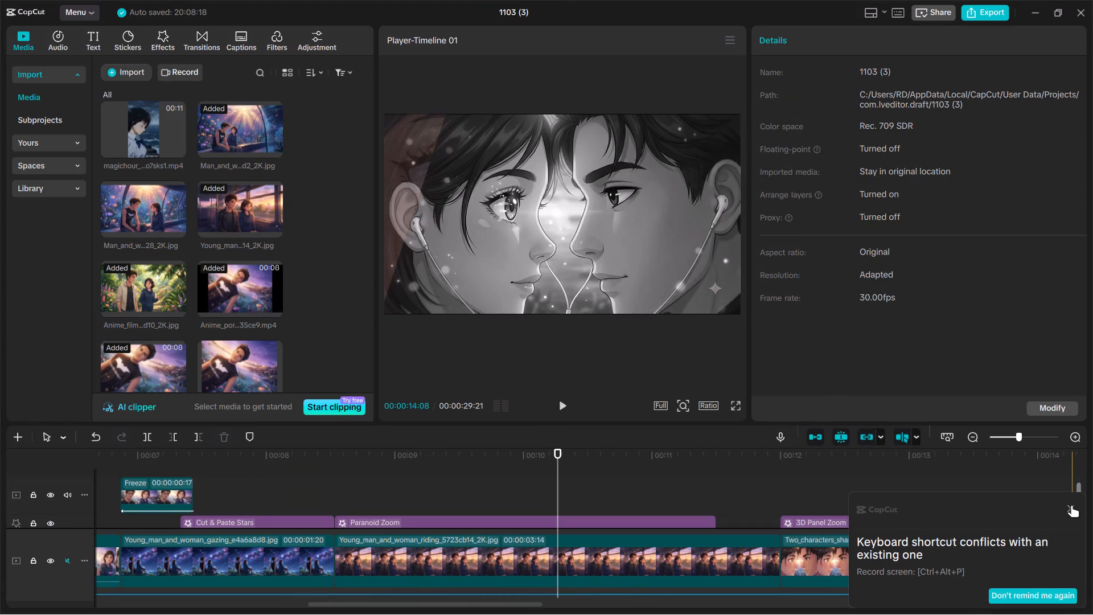
left_click(1073, 506)
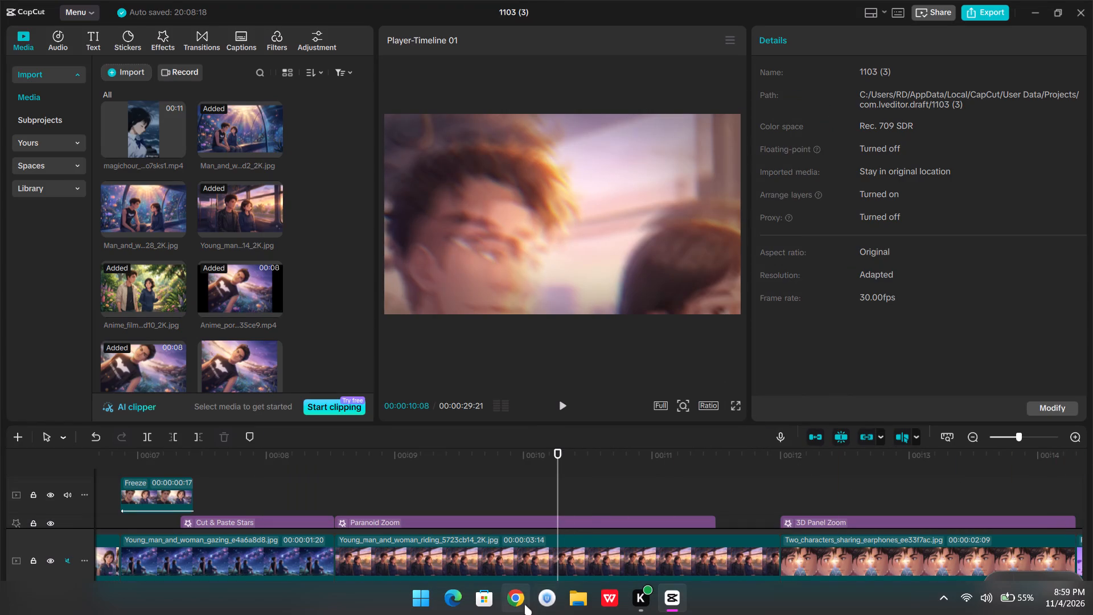
double_click(521, 599)
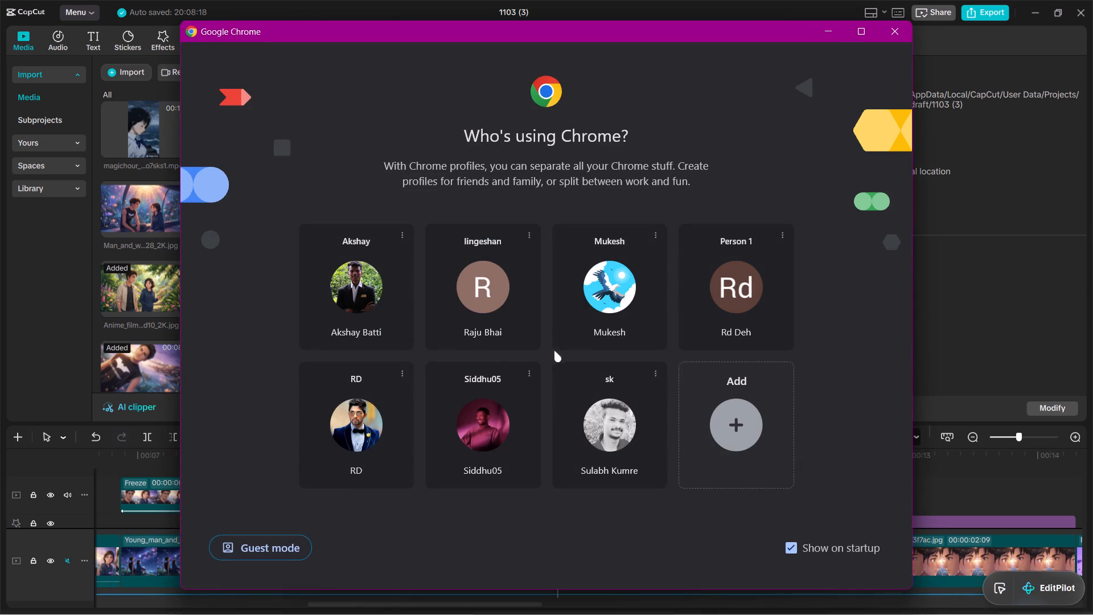
left_click(597, 318)
left_click(498, 297)
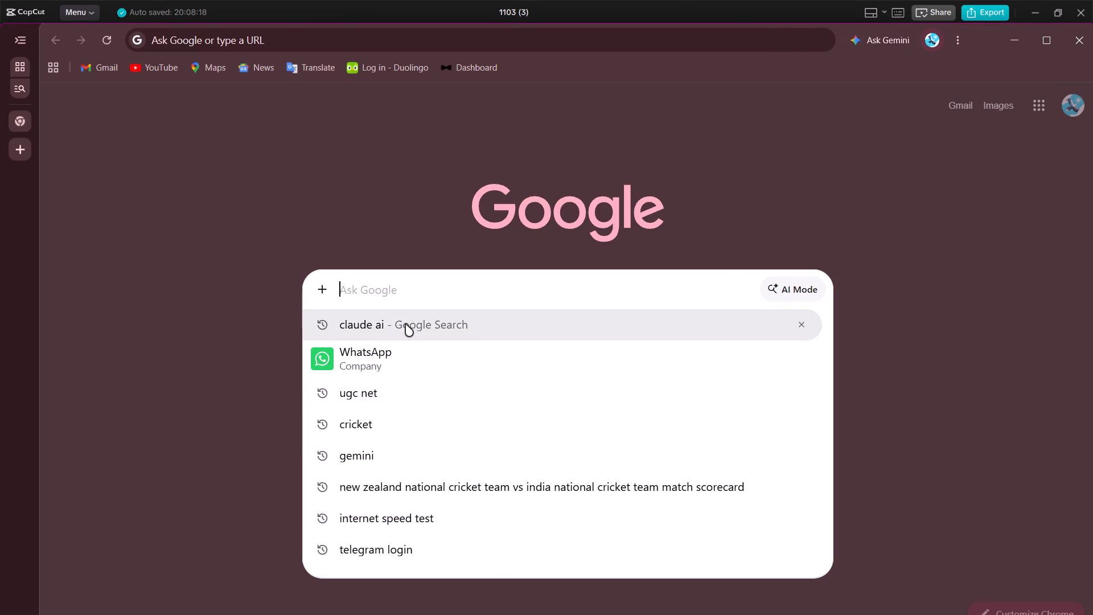
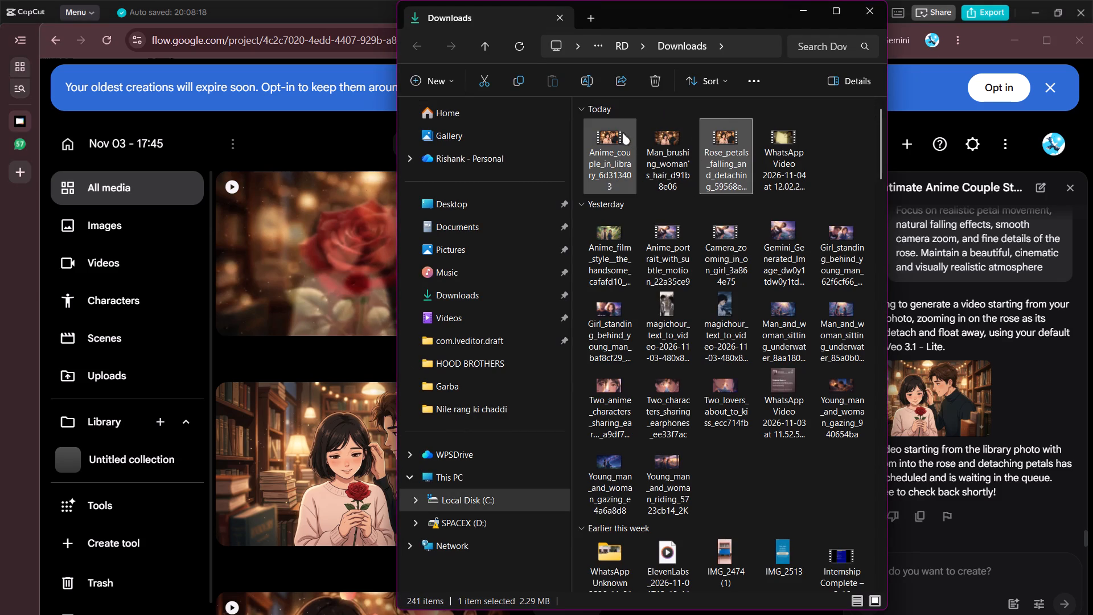
left_click_drag(591, 126, 759, 145)
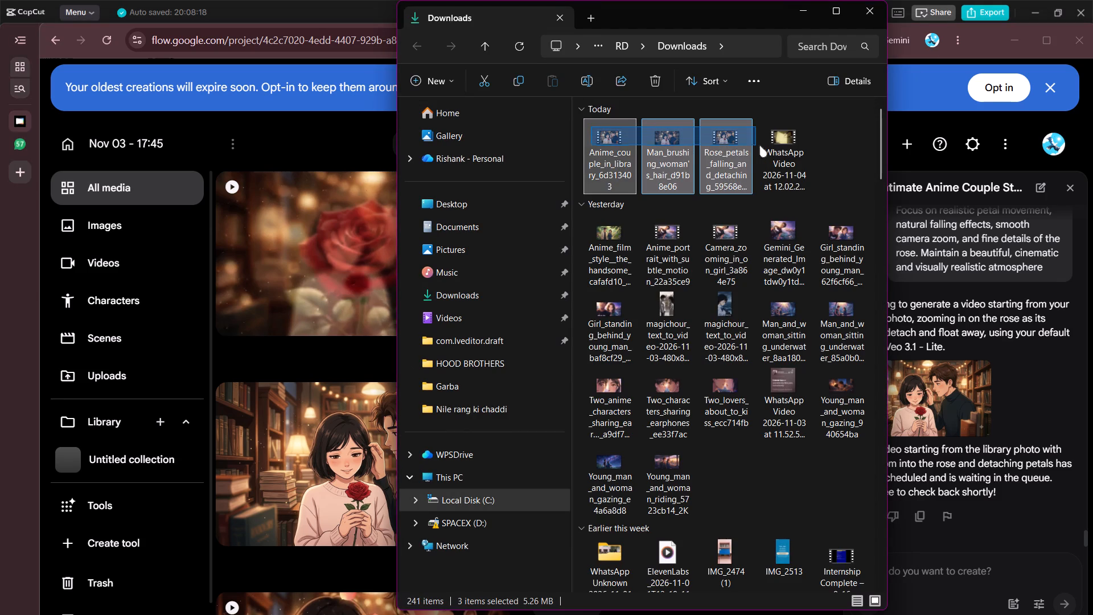
left_click_drag(759, 145, 749, 147)
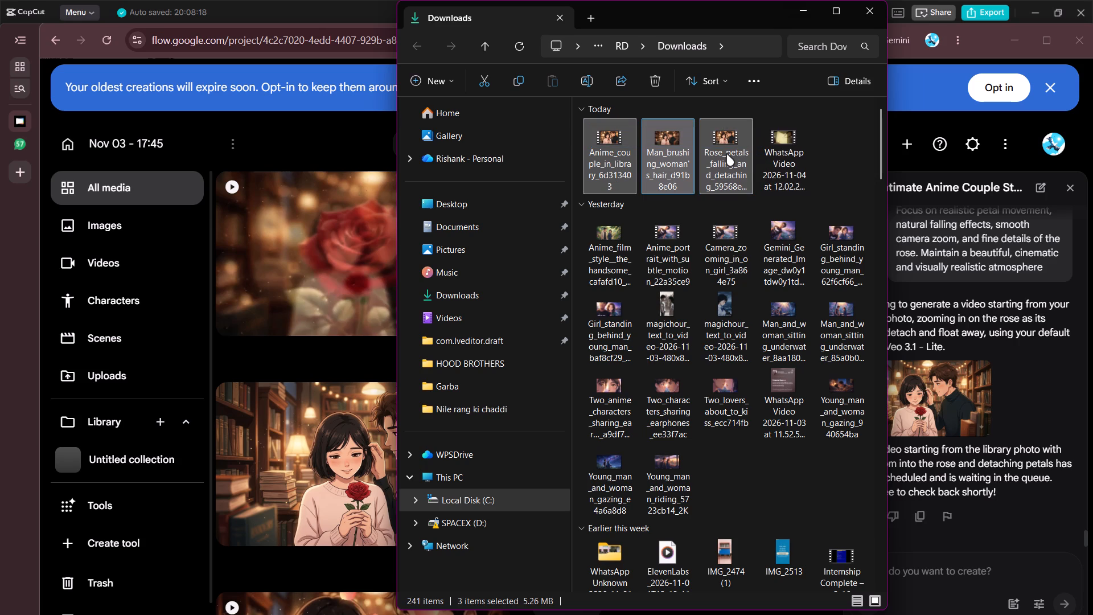
left_click_drag(726, 154, 667, 604)
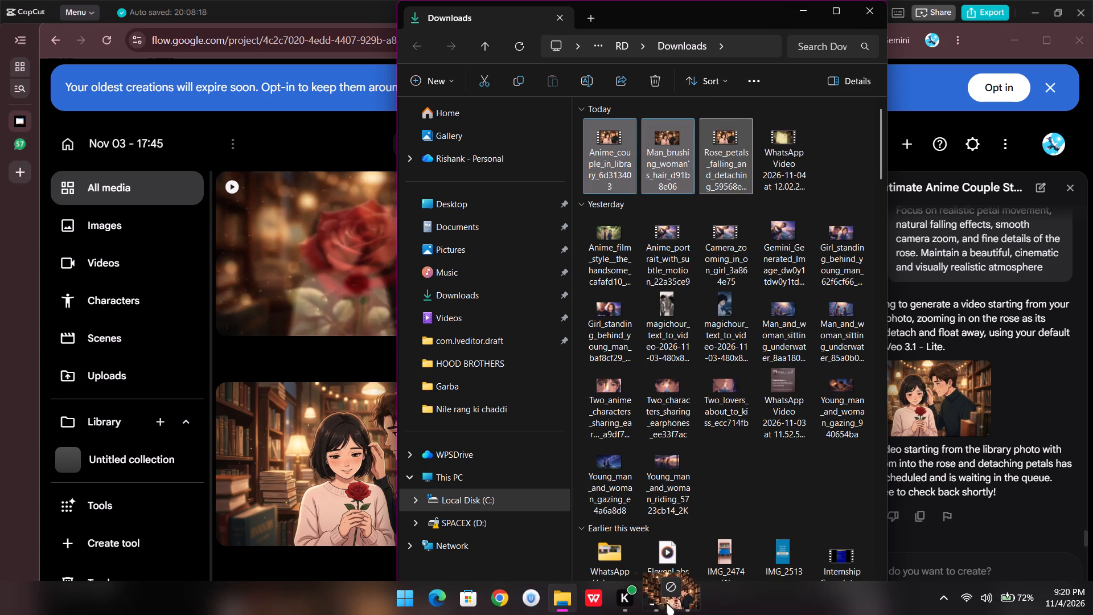
left_click_drag(667, 604, 243, 365)
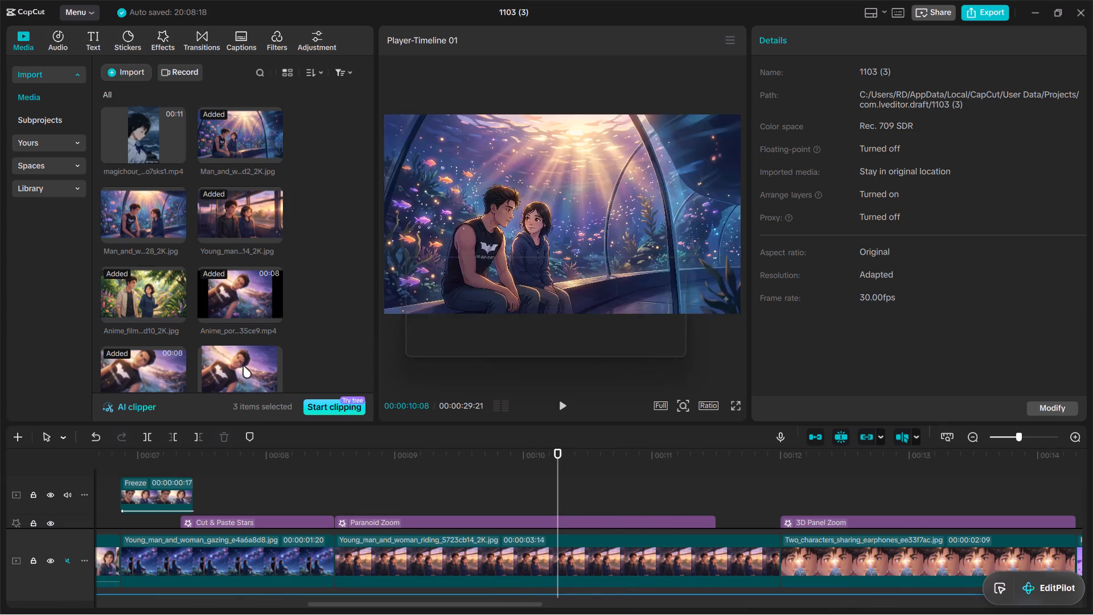
scroll(227, 329, "down", 1)
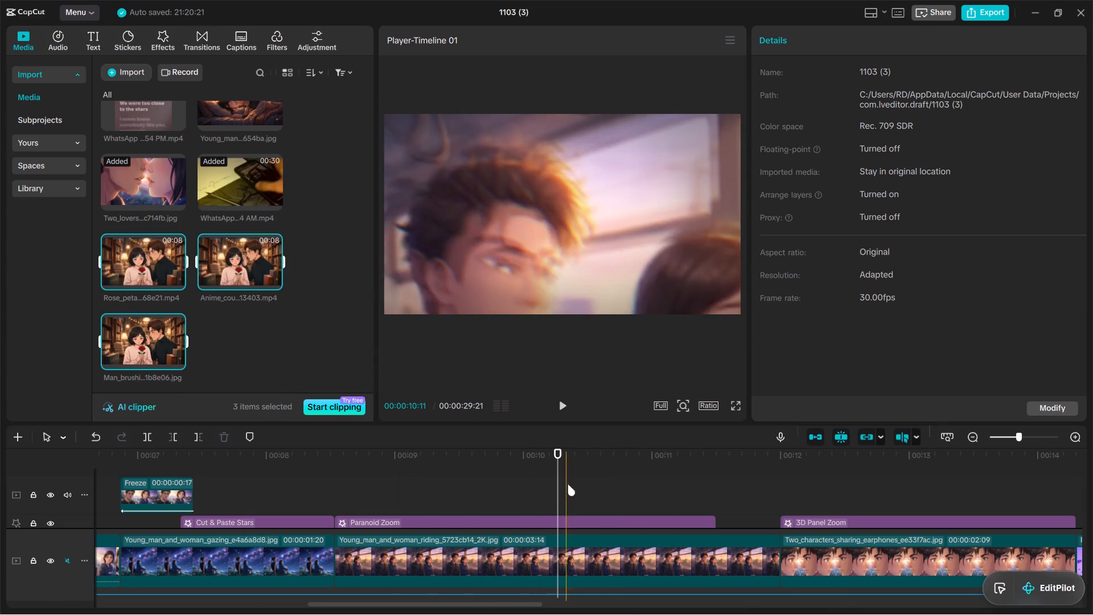
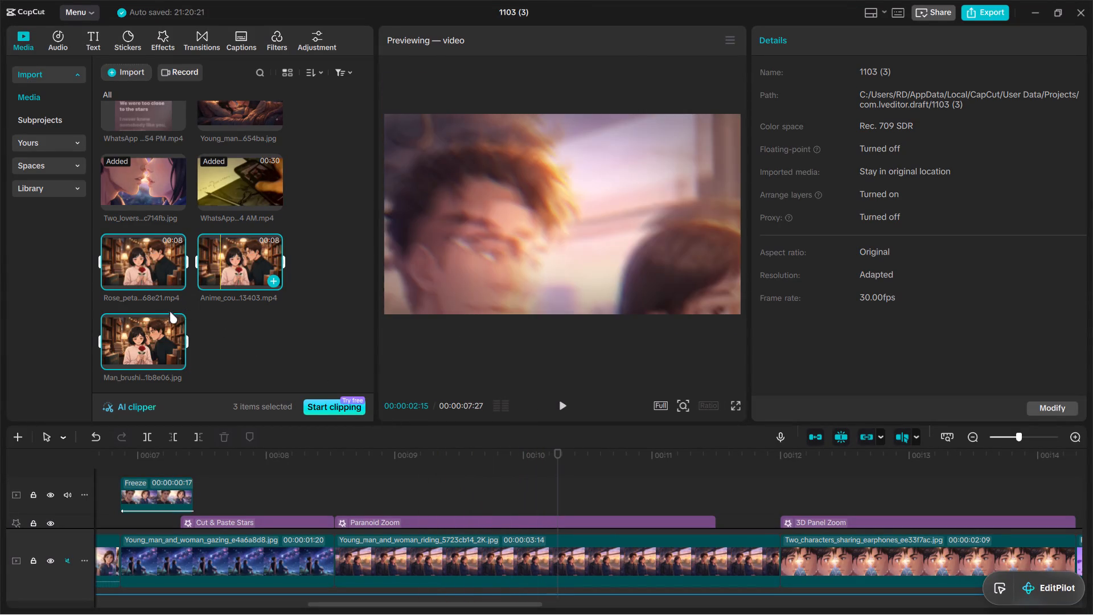
Add the Man_brushing_woman's_hair image to the overlay track above the riding clip, starting at the playhead at 00:00:10:06.
left_click(149, 328)
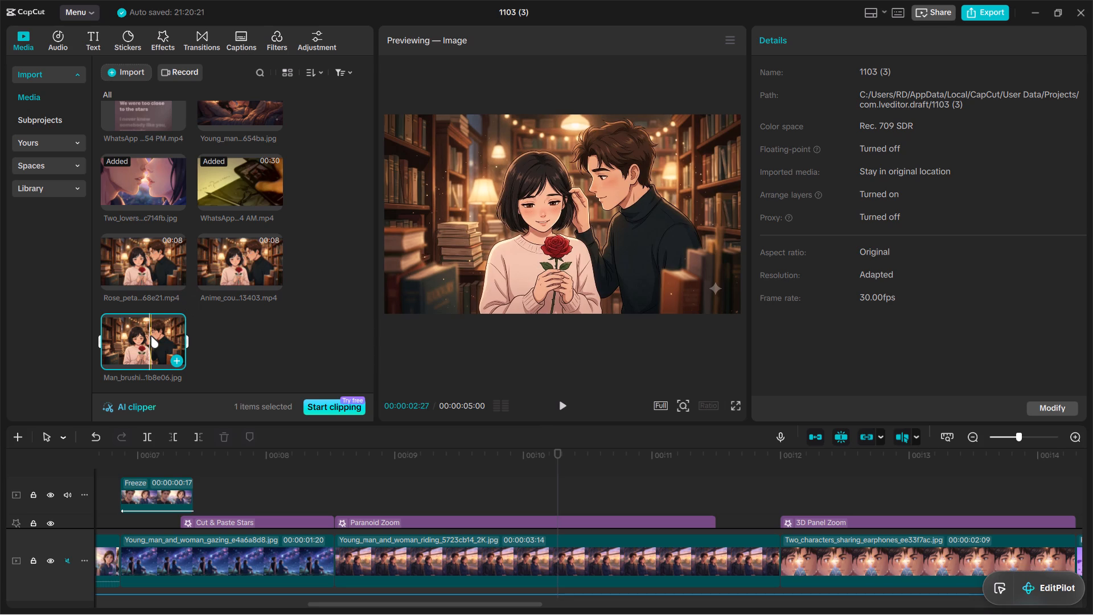
left_click_drag(151, 336, 555, 490)
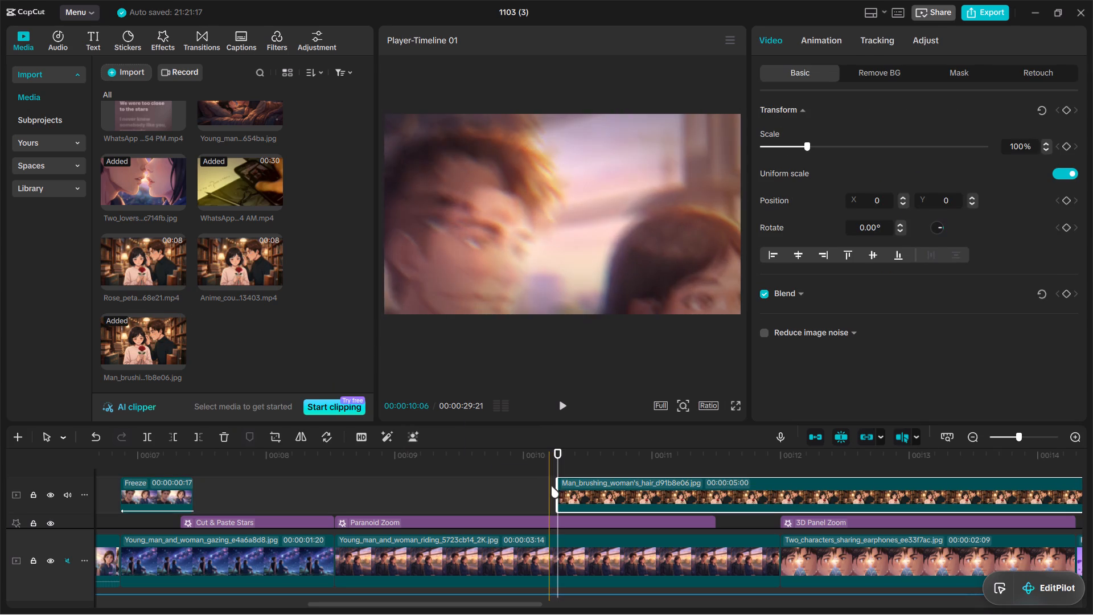
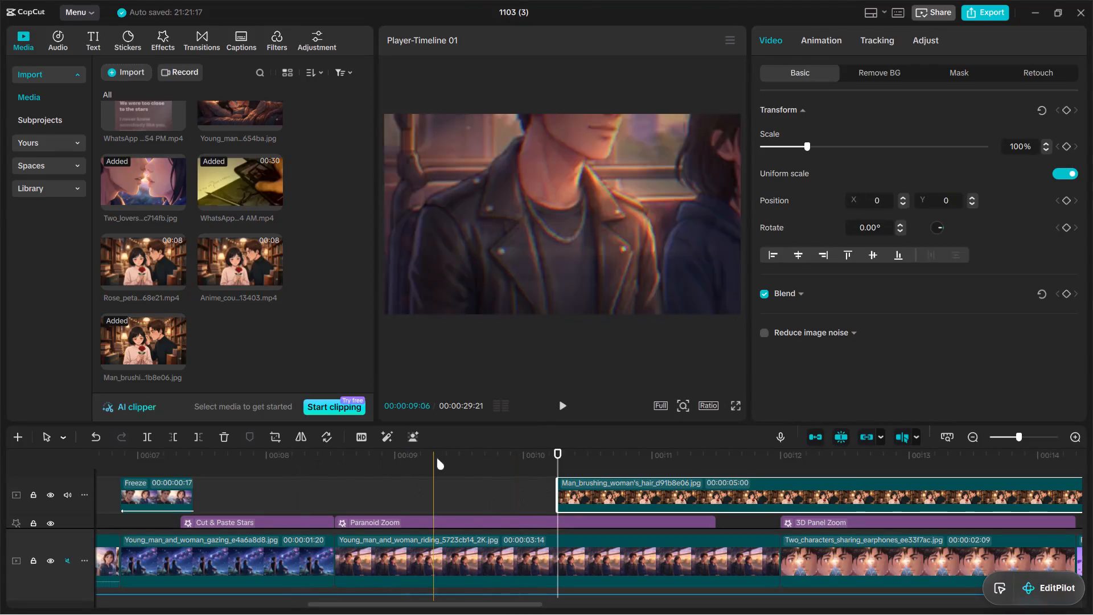
Play back the riding clip's transition into the Man_brushing_woman's_hair overlay image to check its placement.
left_click(509, 466)
left_click(562, 409)
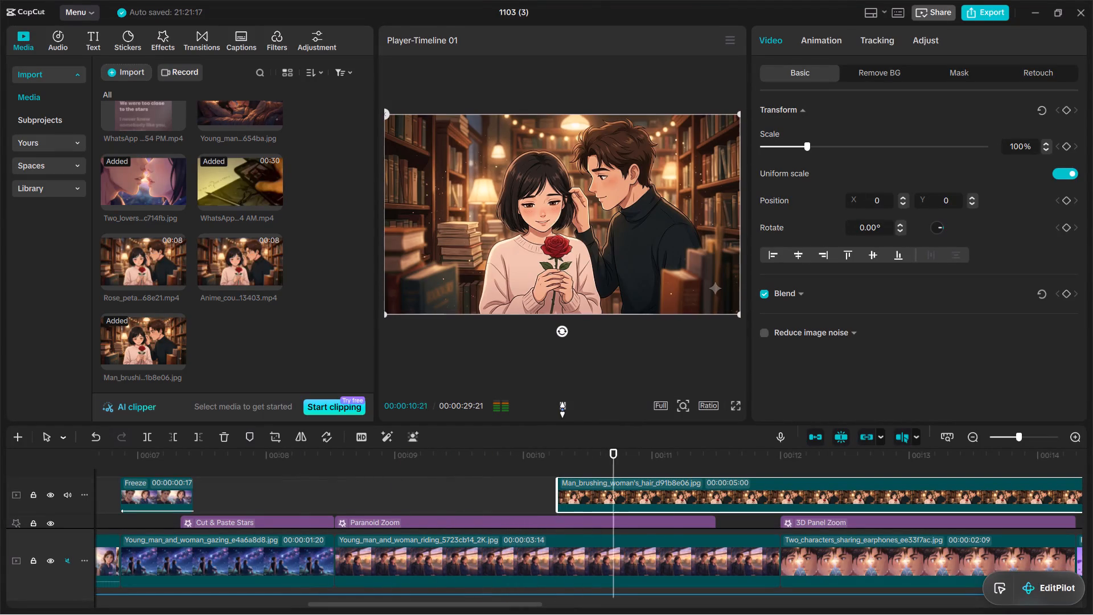
left_click(562, 409)
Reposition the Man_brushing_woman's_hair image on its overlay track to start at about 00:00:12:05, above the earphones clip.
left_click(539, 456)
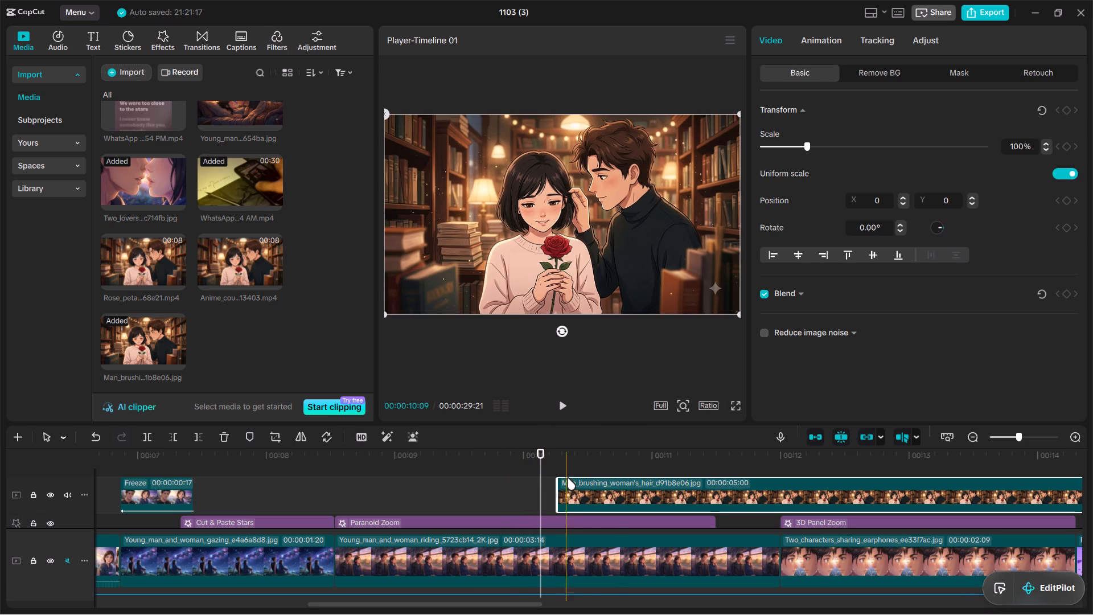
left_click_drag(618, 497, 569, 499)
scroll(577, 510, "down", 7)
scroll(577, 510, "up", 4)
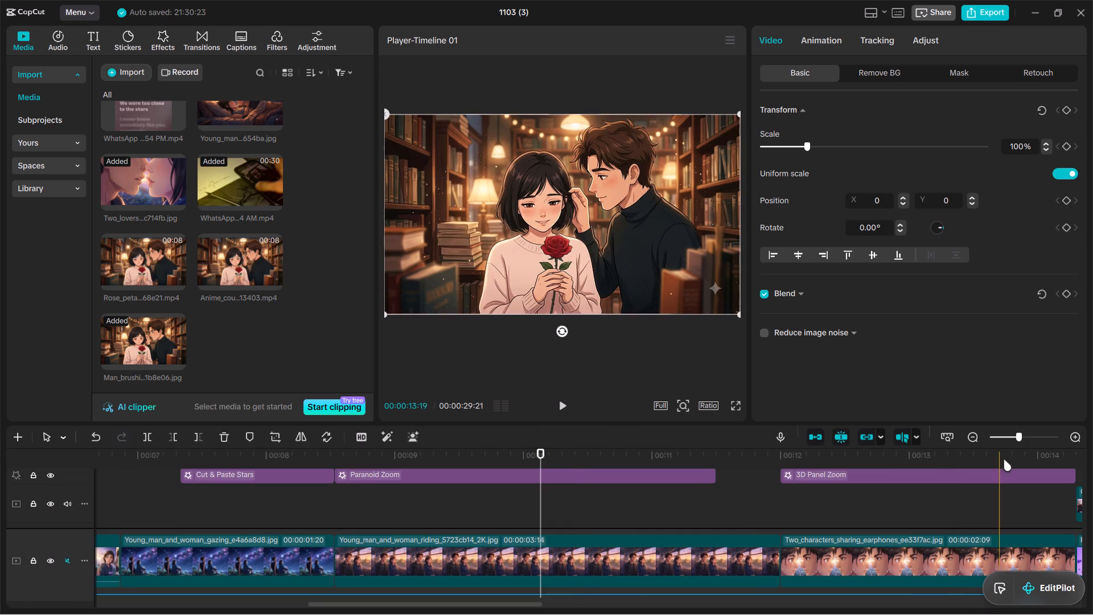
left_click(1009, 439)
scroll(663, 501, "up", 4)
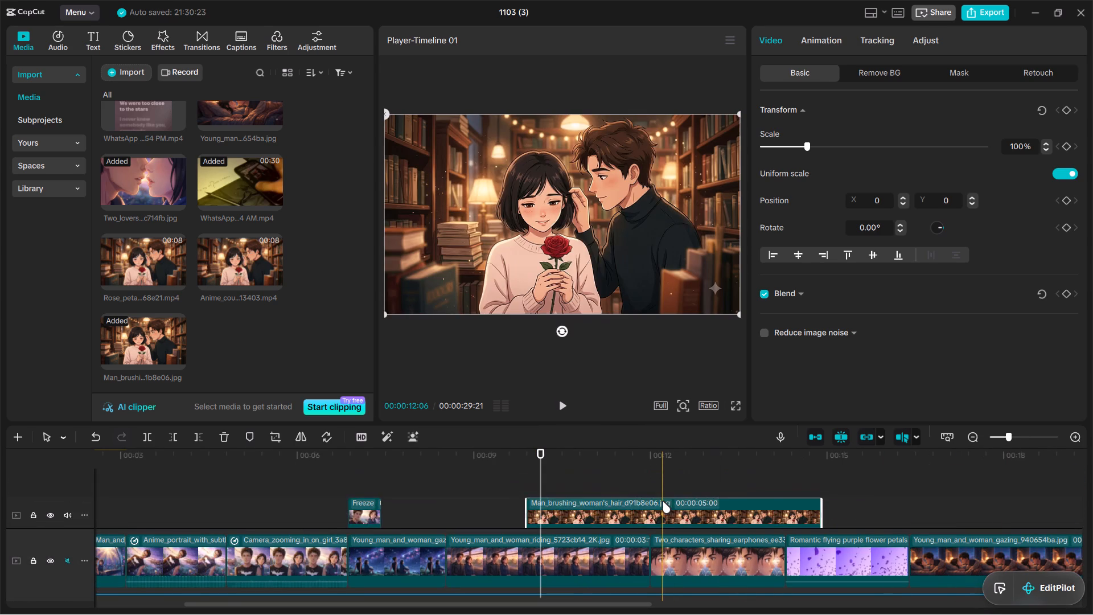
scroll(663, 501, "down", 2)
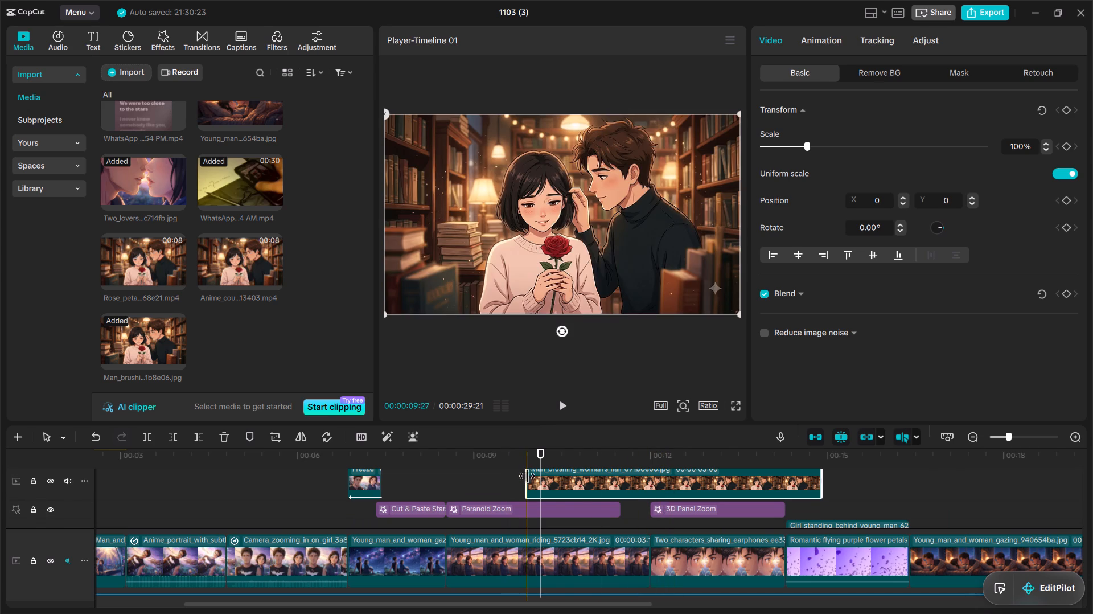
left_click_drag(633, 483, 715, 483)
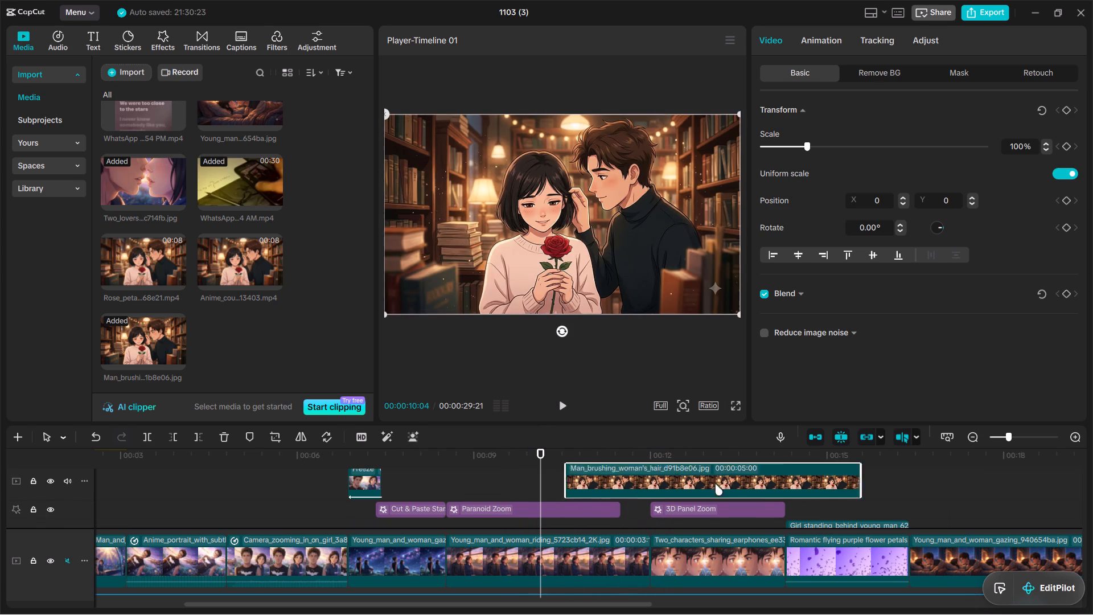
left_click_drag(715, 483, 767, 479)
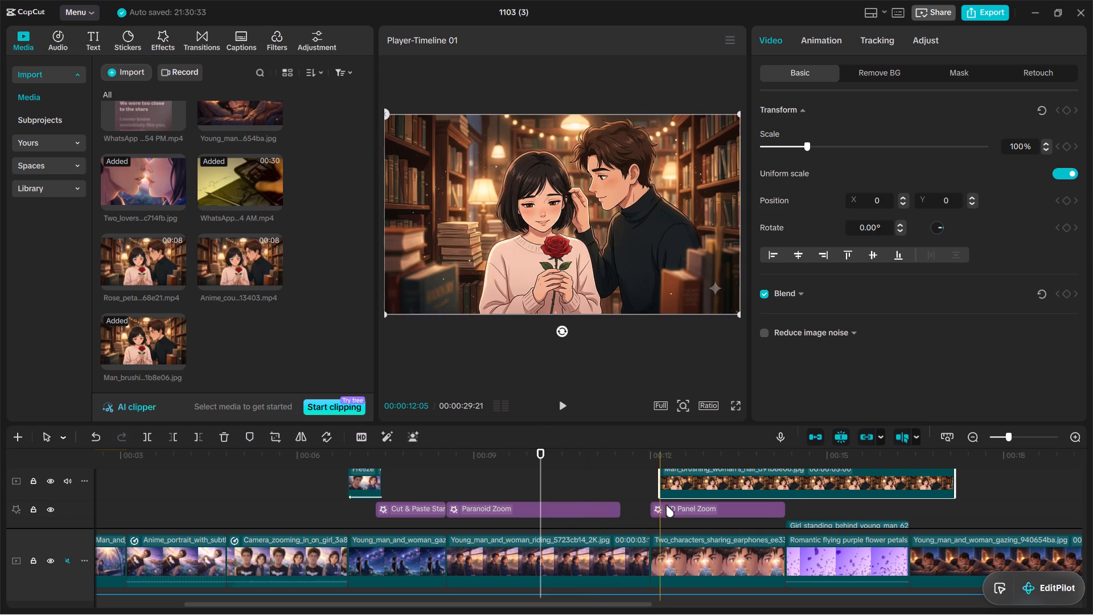
Move the Man_brushing_woman's_hair image along its overlay track to start at about 00:00:15, above the purple flower petals clip.
scroll(671, 506, "down", 4)
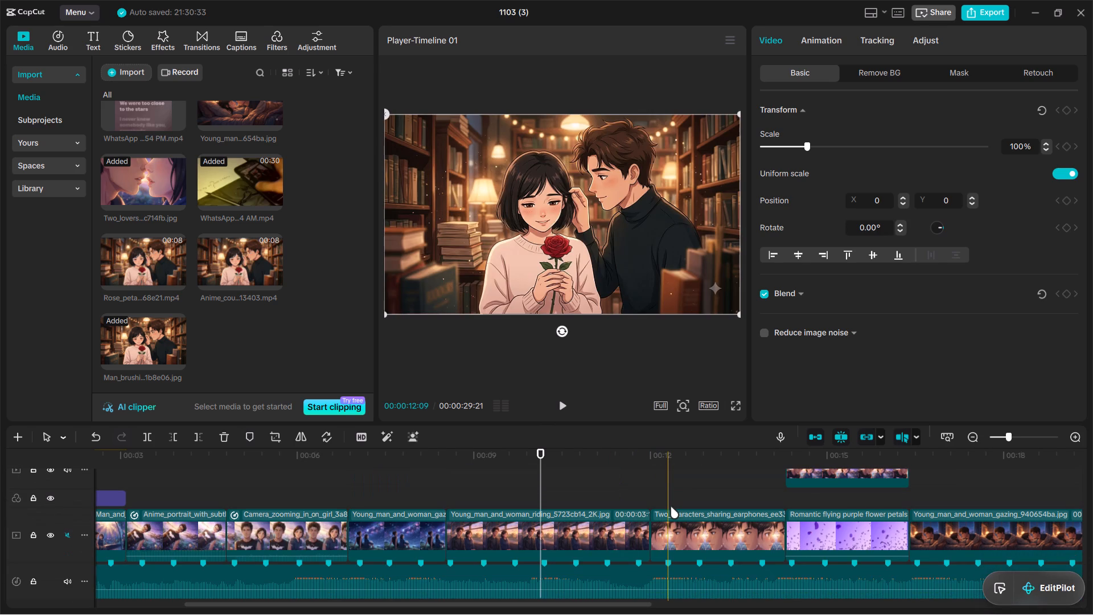
left_click(1000, 437)
scroll(716, 509, "up", 2)
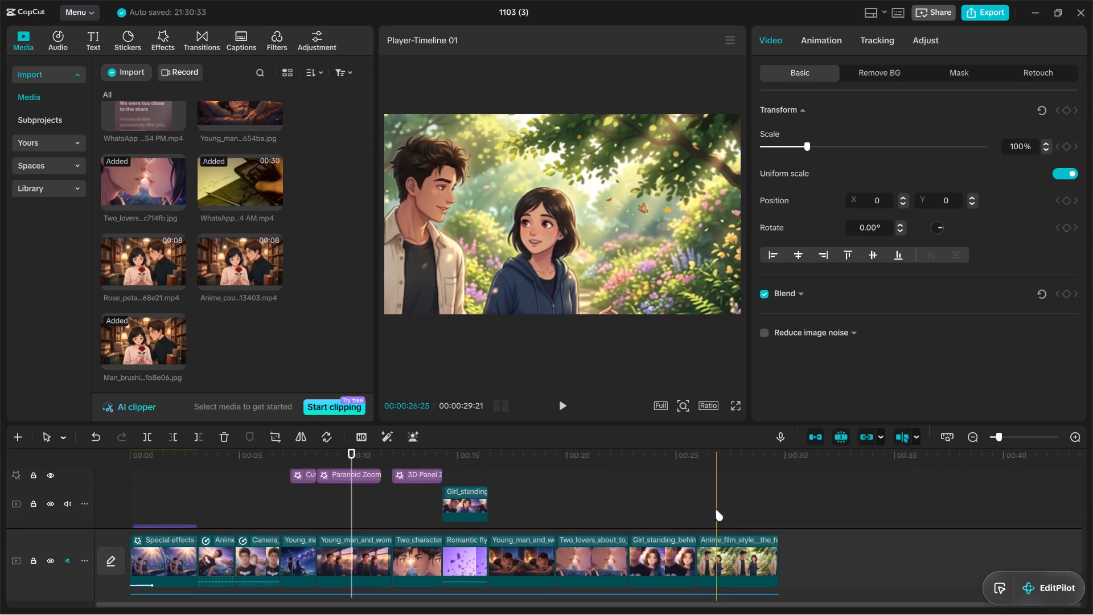
scroll(716, 509, "up", 1)
scroll(388, 501, "up", 1)
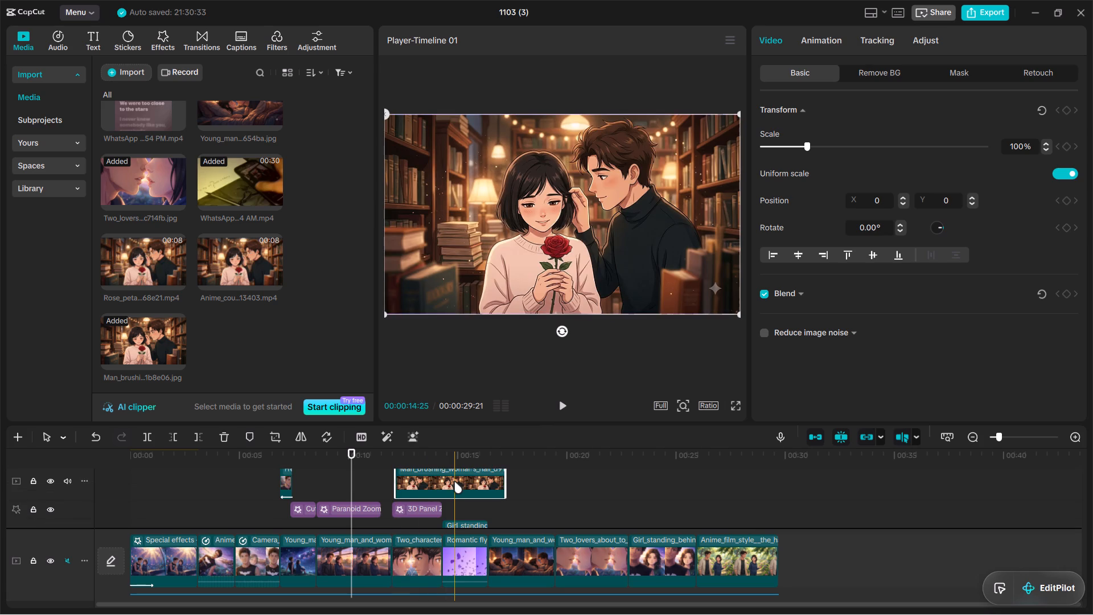
left_click_drag(454, 481, 415, 532)
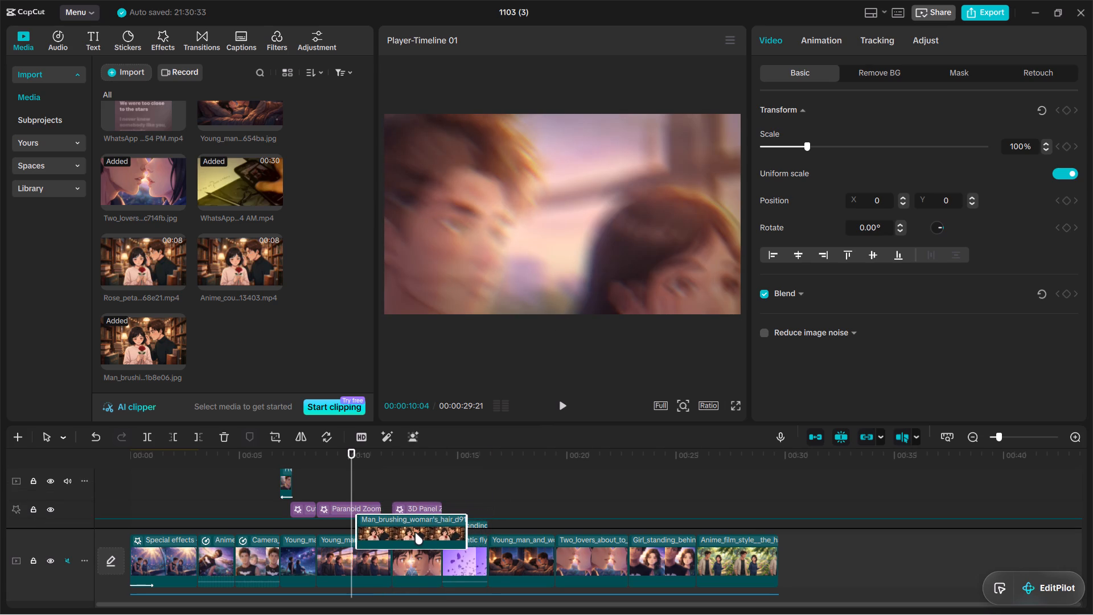
left_click_drag(415, 532, 520, 488)
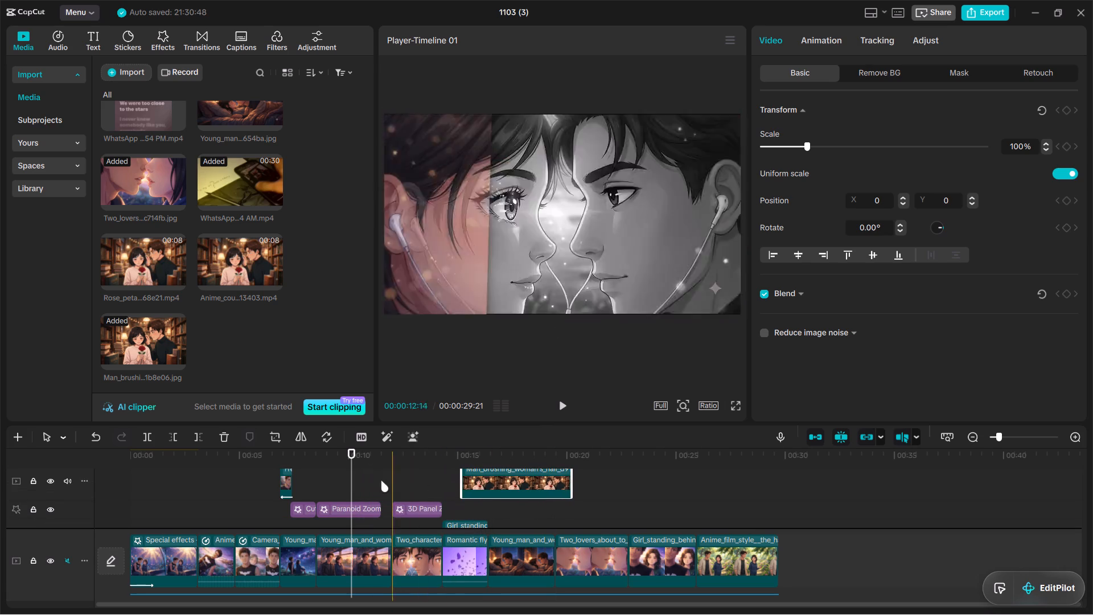
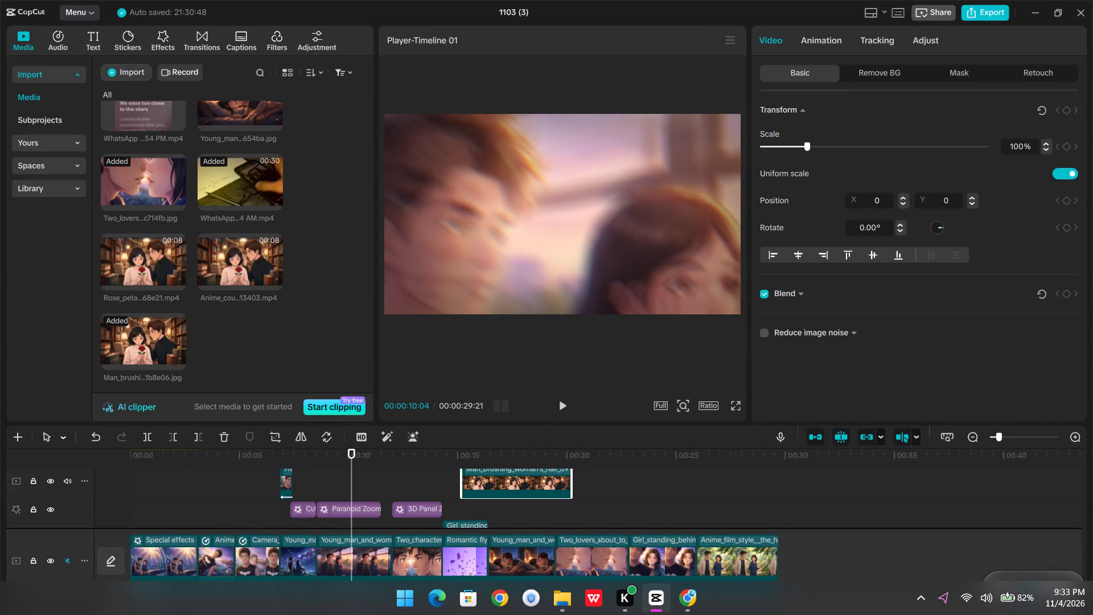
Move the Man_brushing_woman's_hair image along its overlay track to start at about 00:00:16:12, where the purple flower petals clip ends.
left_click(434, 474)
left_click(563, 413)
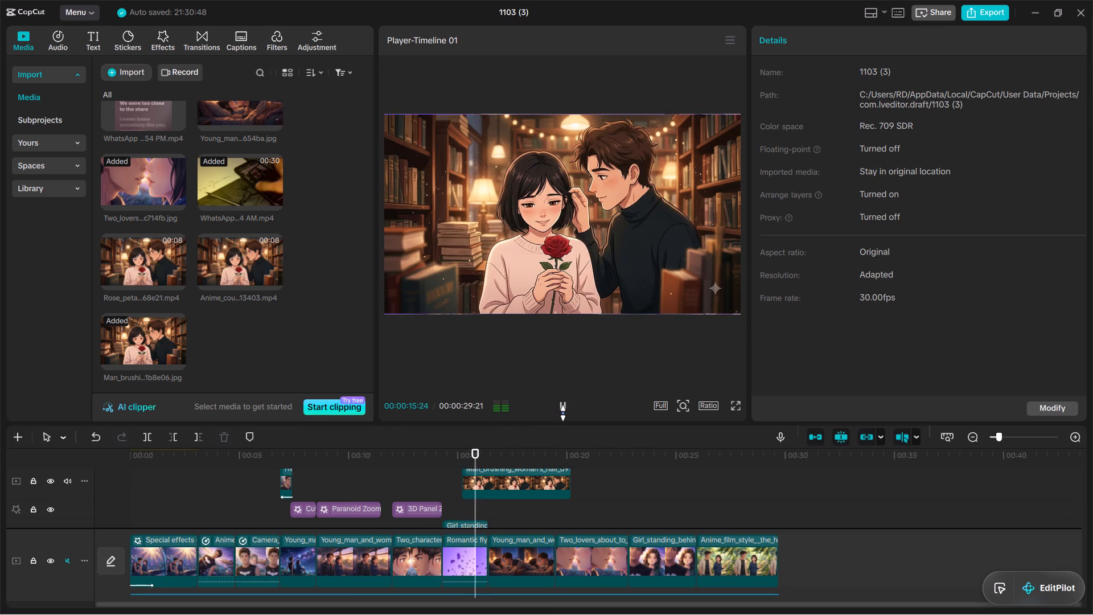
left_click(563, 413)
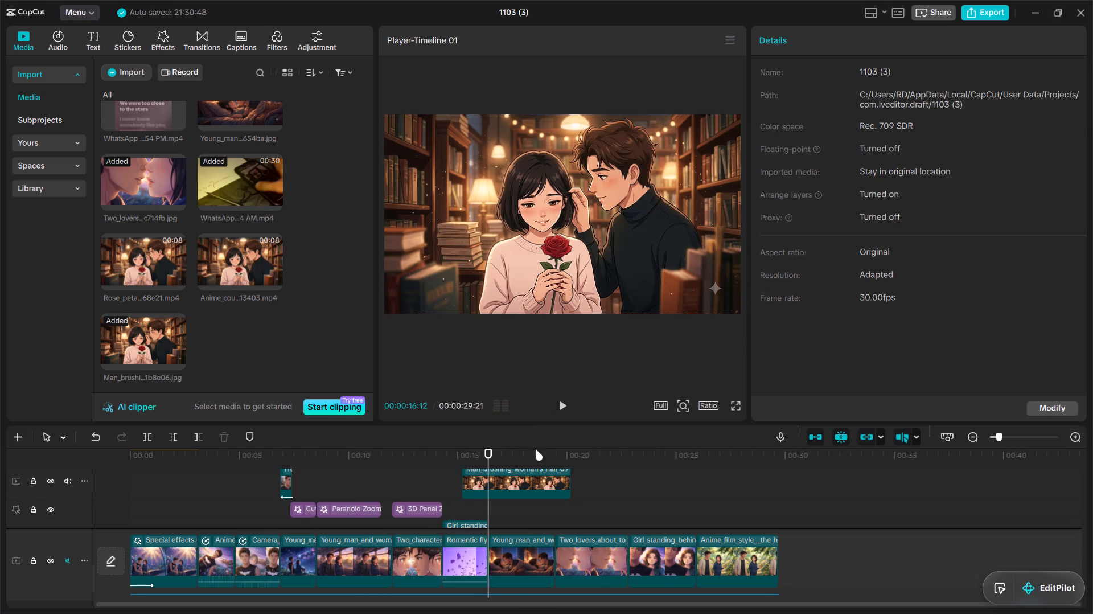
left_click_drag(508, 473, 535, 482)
Extend the end of the Paranoid Zoom effect to 00:00:12:00, so it meets the start of the 3D Panel effect.
left_click(357, 454)
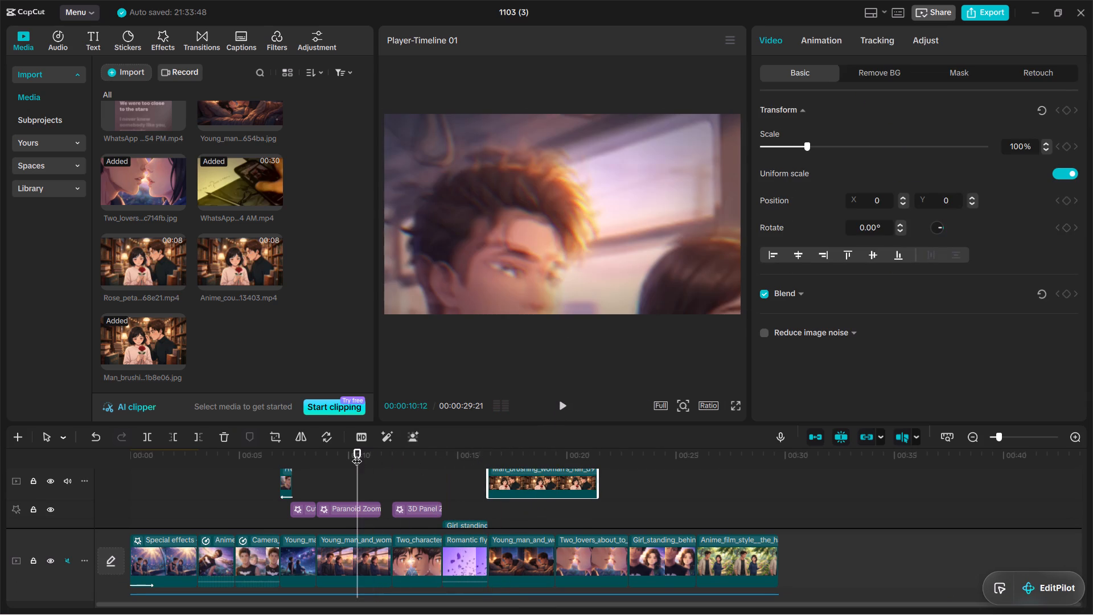
left_click(557, 405)
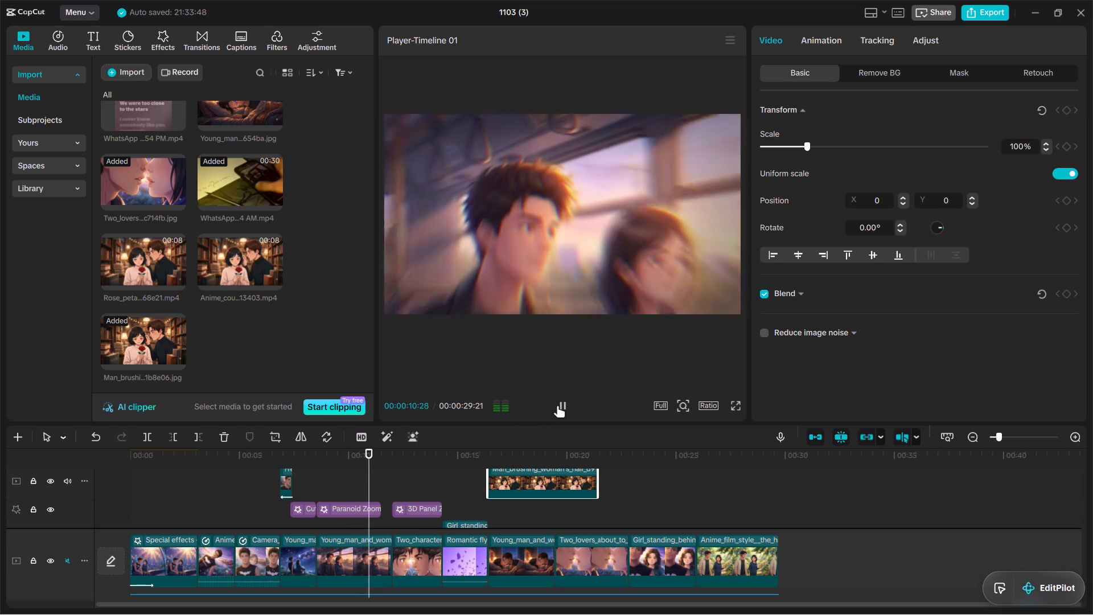
scroll(552, 428, "down", 6)
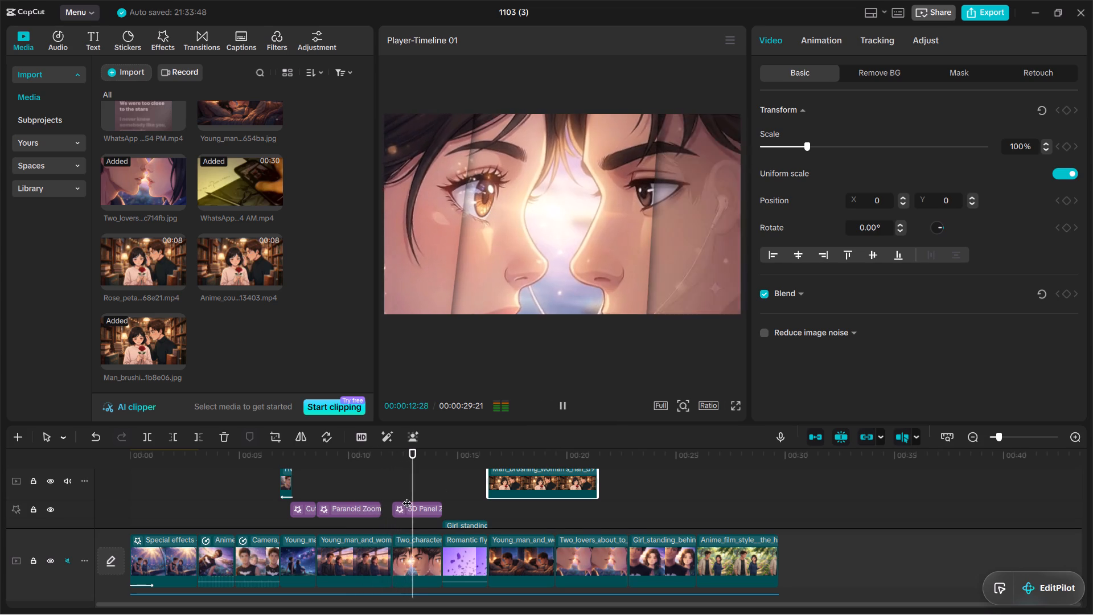
left_click(356, 509)
scroll(387, 497, "down", 2)
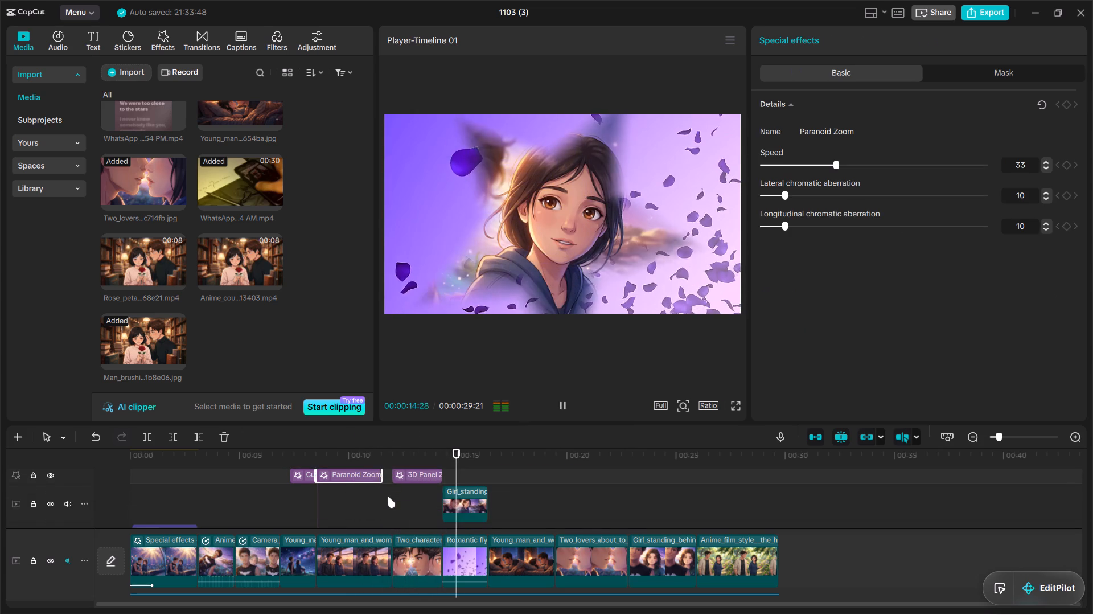
scroll(391, 495, "down", 4)
scroll(391, 495, "up", 6)
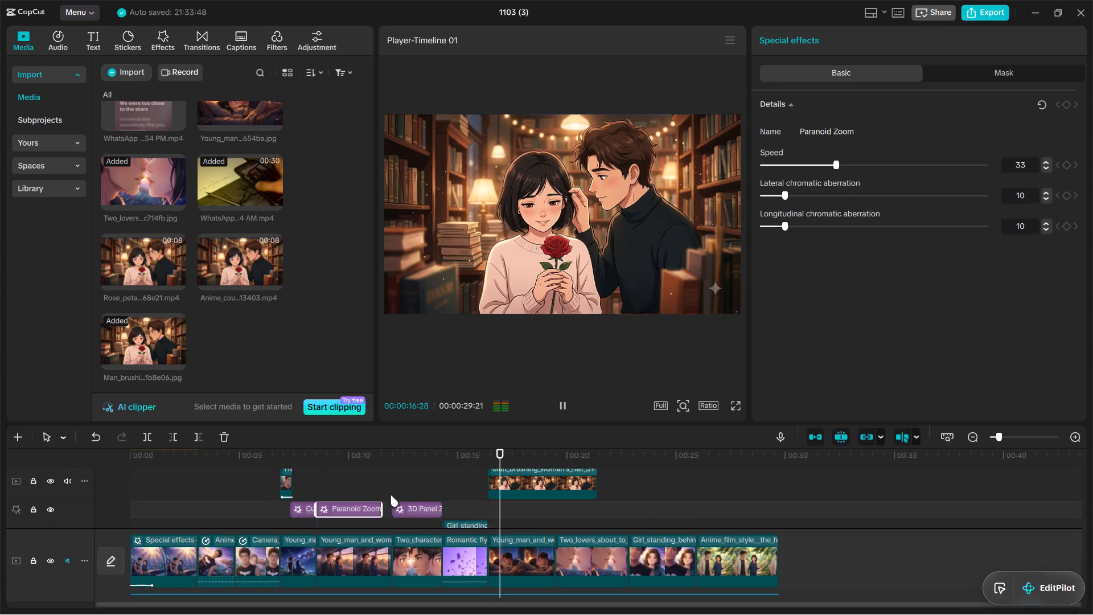
scroll(391, 495, "up", 1)
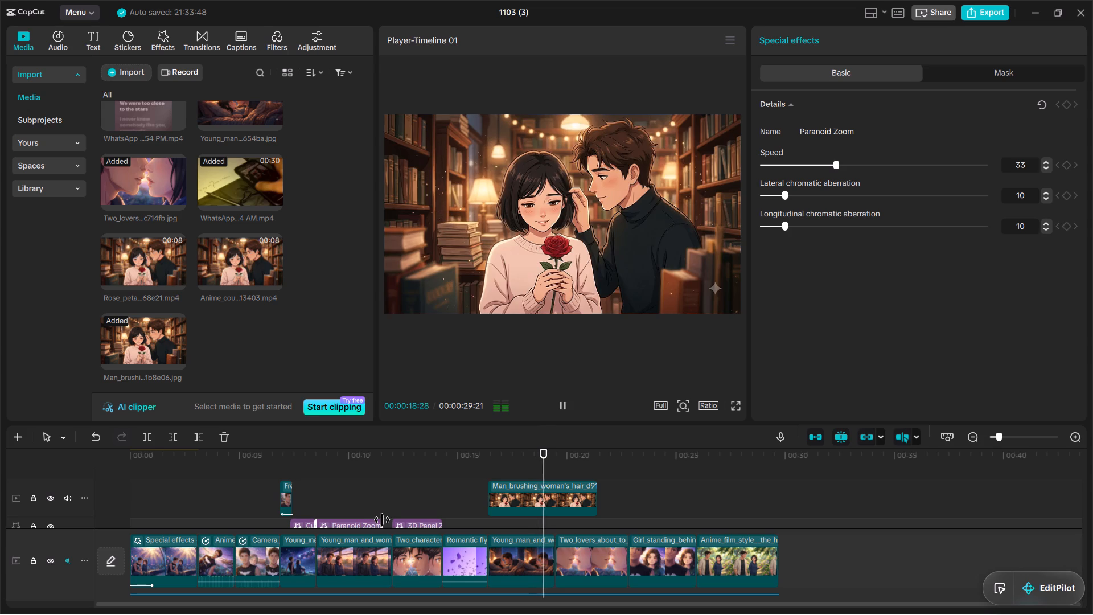
left_click_drag(382, 520, 391, 520)
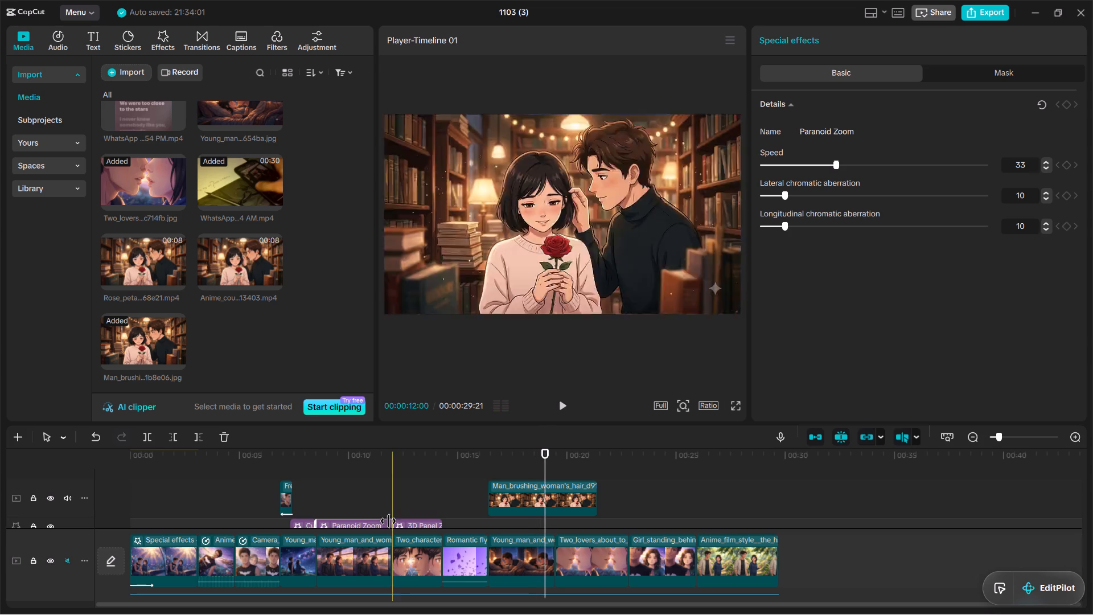
left_click(381, 494)
Insert the Man_brushing_woman's_hair overlay image into the main track directly after the purple flower petals clip.
left_click(561, 406)
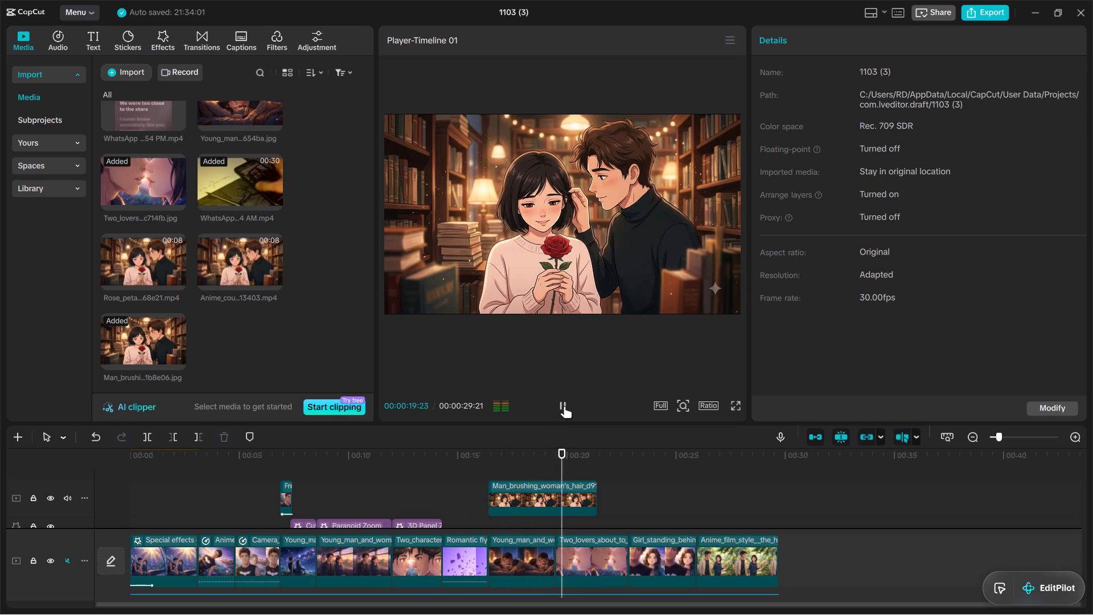
left_click(564, 406)
left_click(551, 491)
left_click_drag(551, 491, 505, 535)
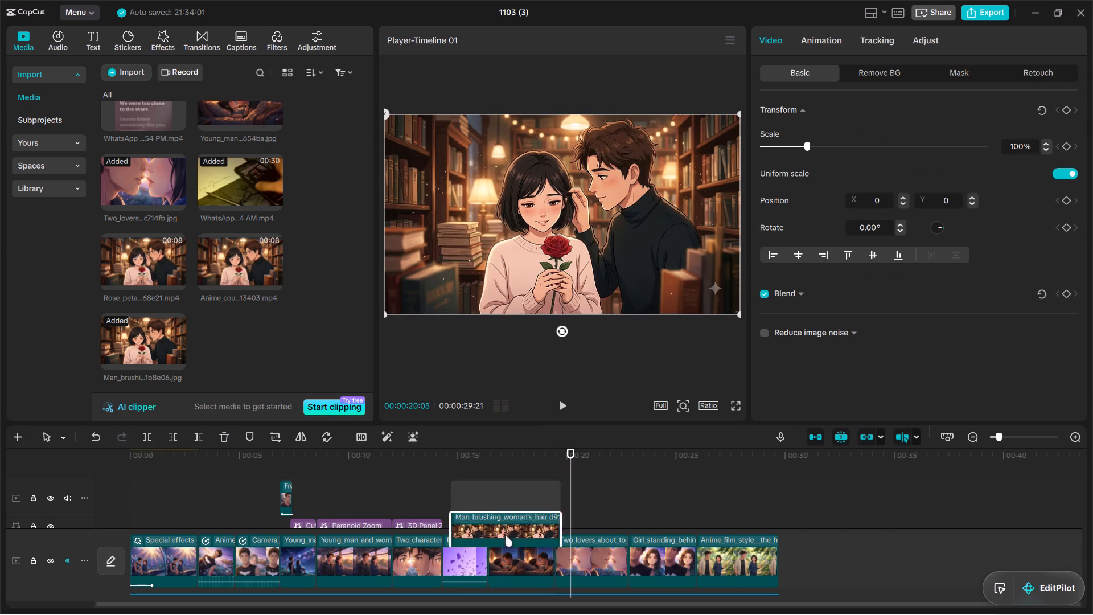
left_click_drag(505, 535, 513, 564)
left_click(507, 506)
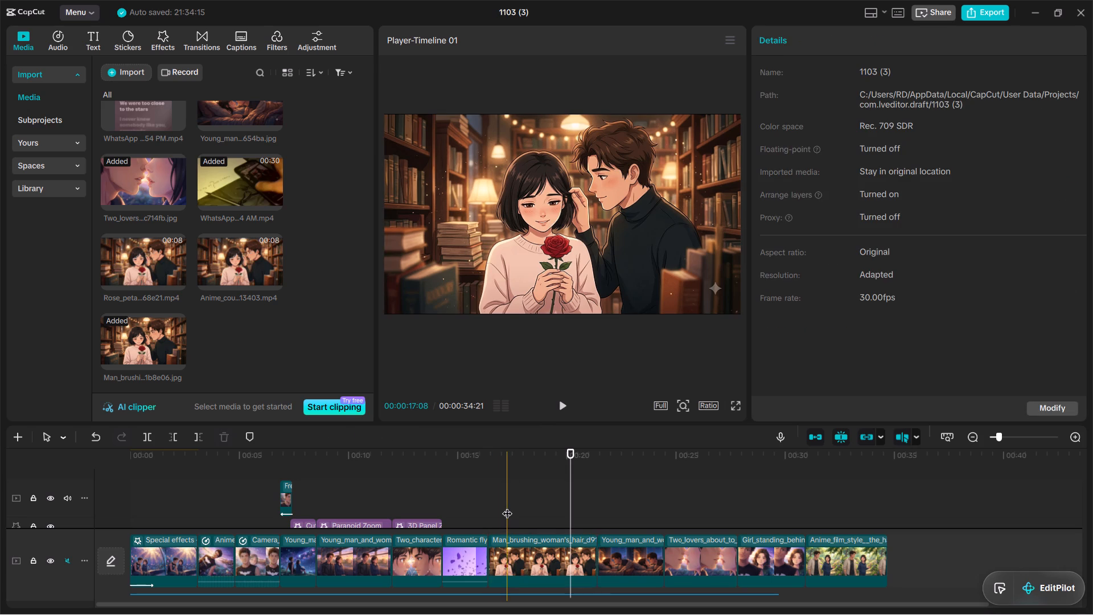
Crop the Man_brushing_woman's_hair image on the main track to a 16:9 ratio.
left_click_drag(507, 506, 515, 506)
left_click(550, 561)
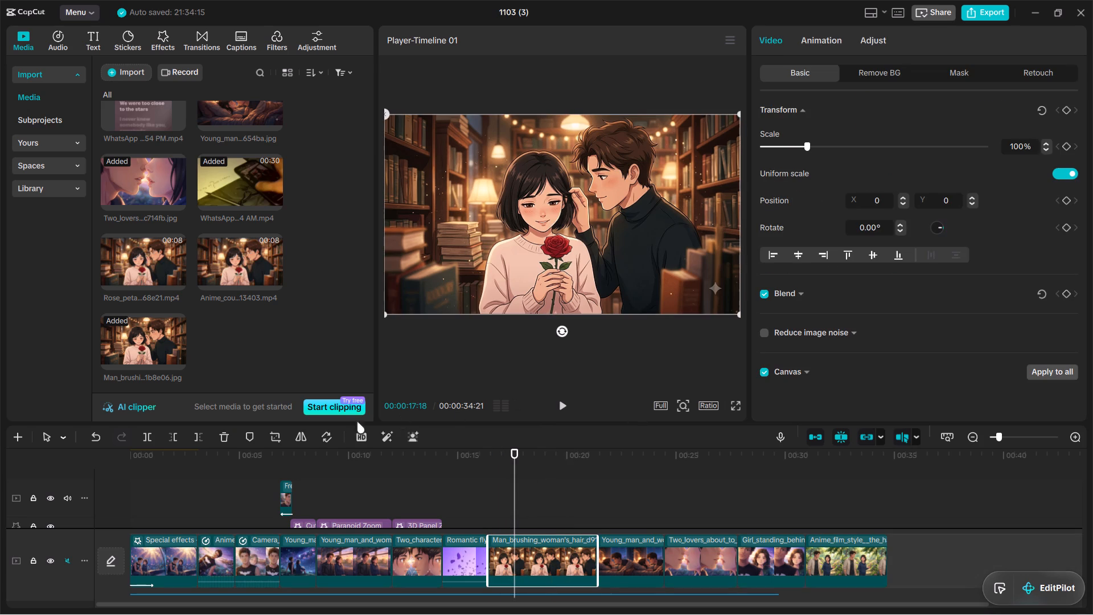
left_click(270, 441)
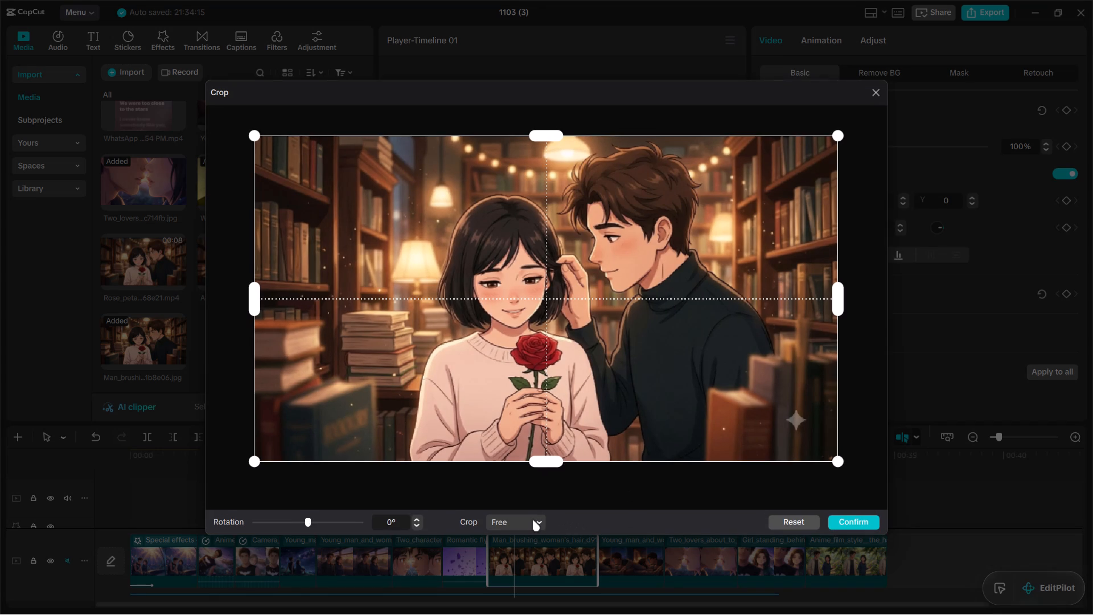
left_click(532, 519)
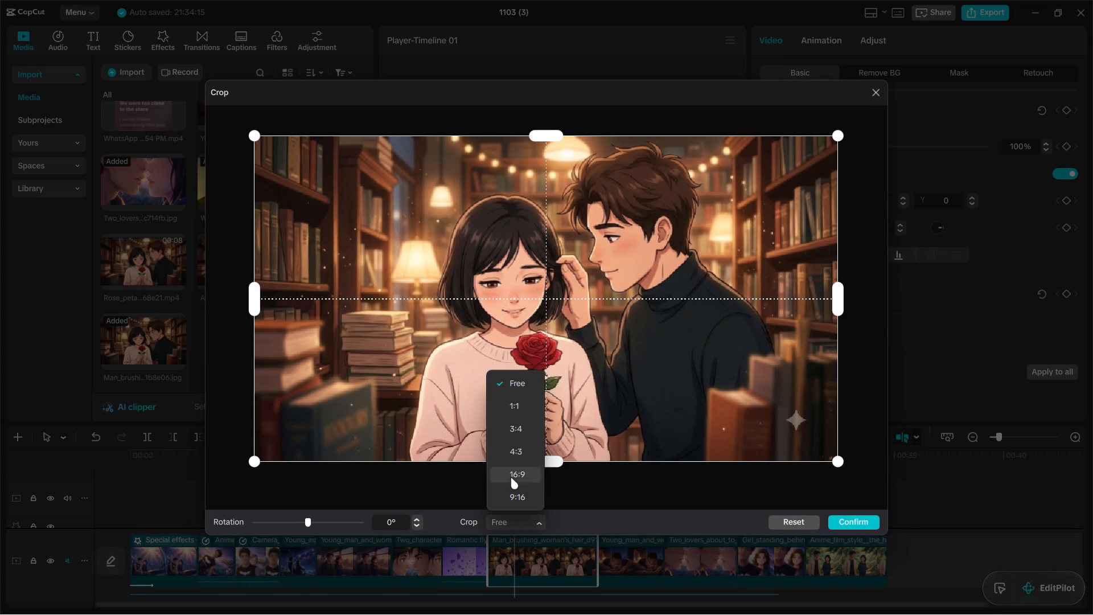
left_click(510, 475)
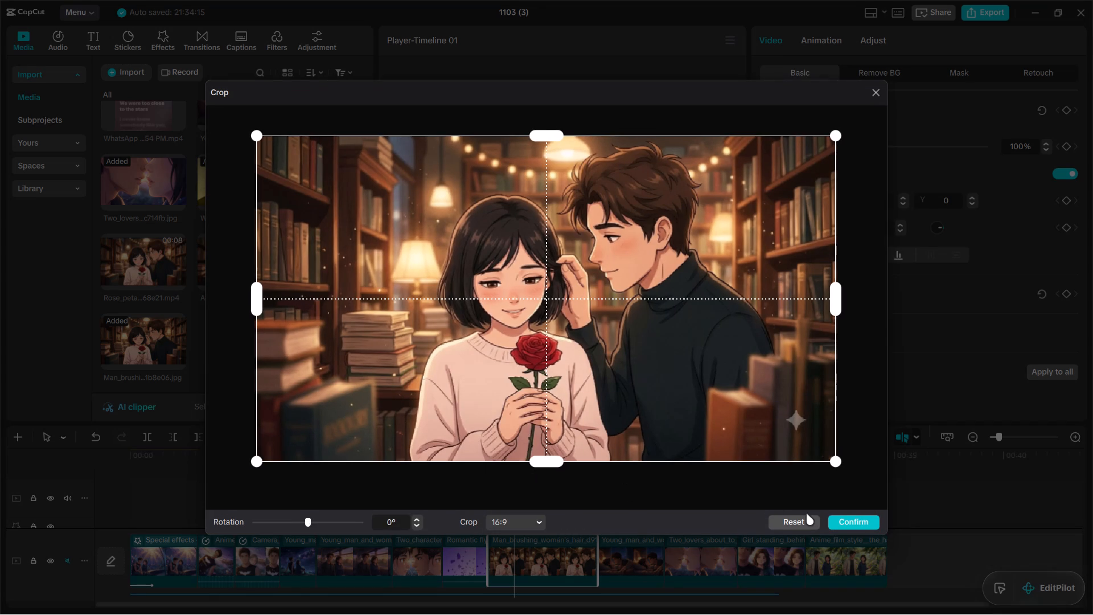
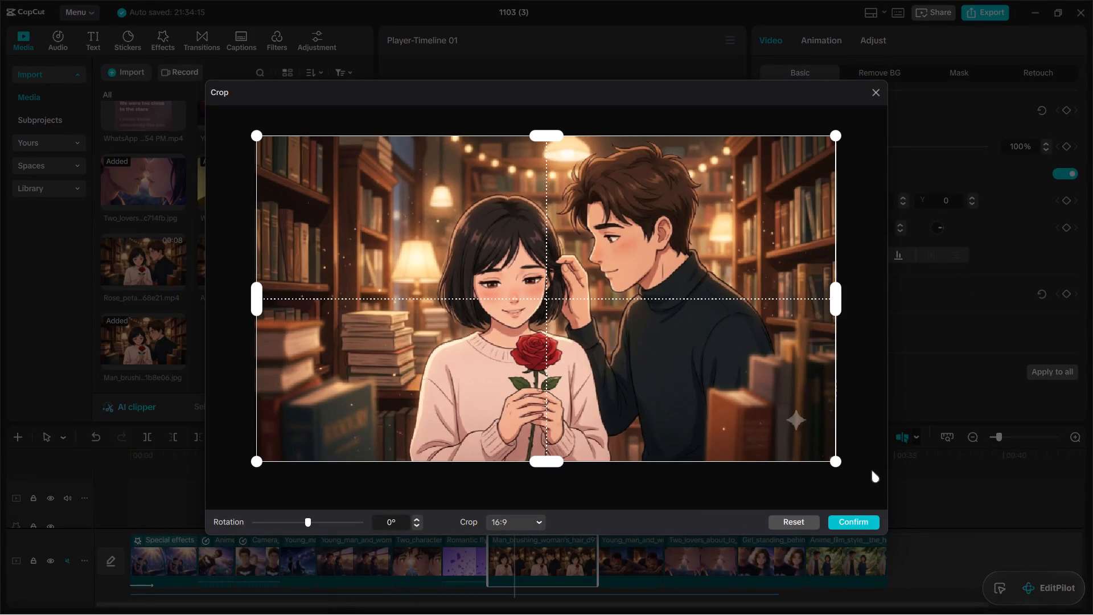
Tighten the 16:9 crop of the Man_brushing_woman's_hair image around the couple, cutting out the sparkle watermark, and apply it.
left_click_drag(834, 462, 691, 367)
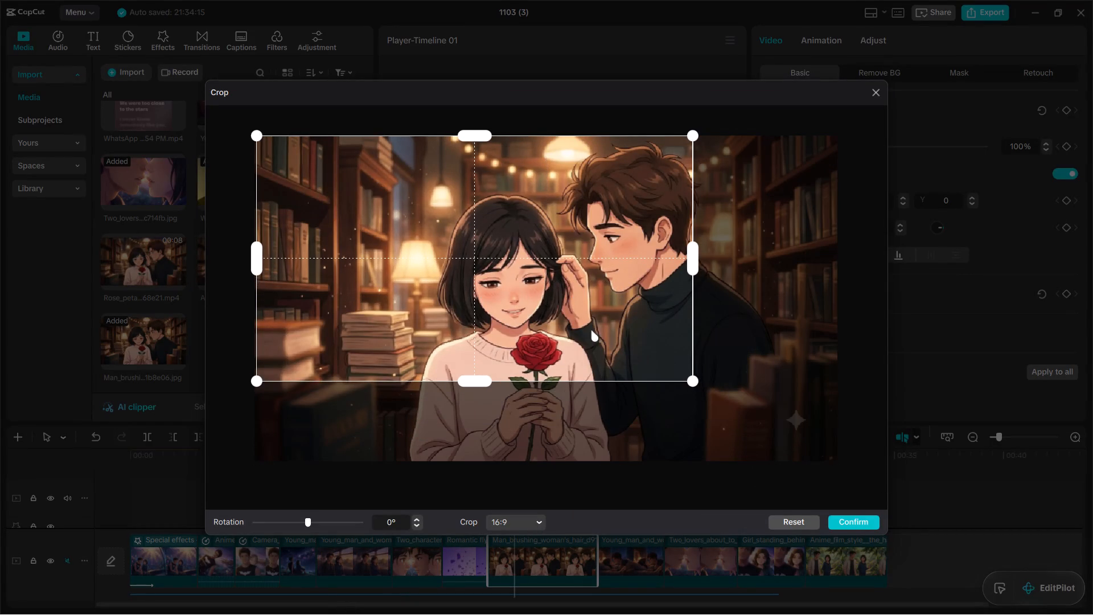
left_click_drag(589, 326, 541, 335)
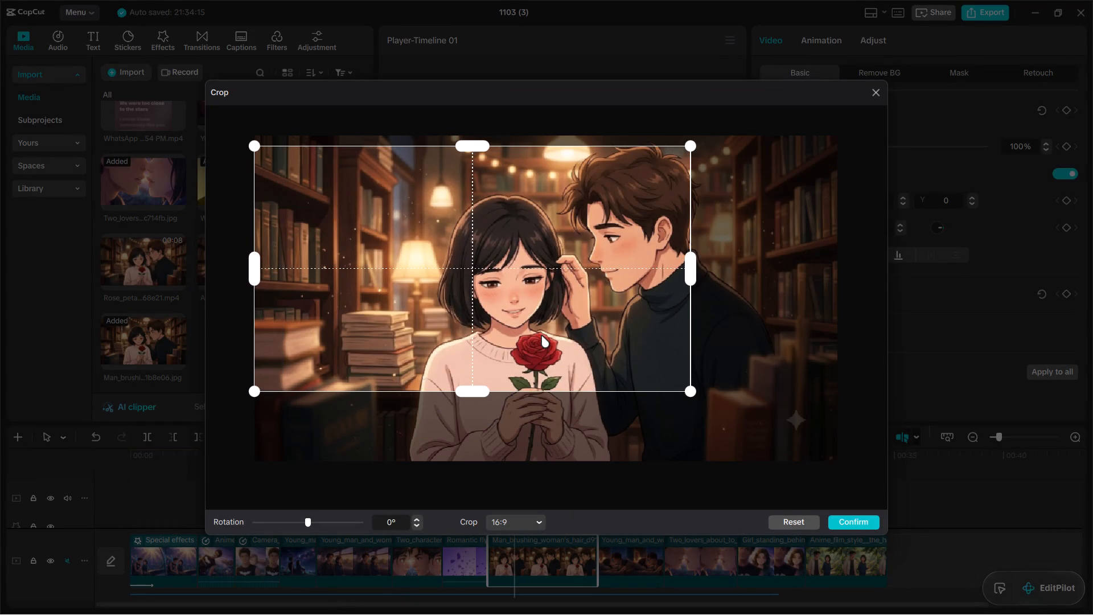
left_click_drag(541, 335, 669, 336)
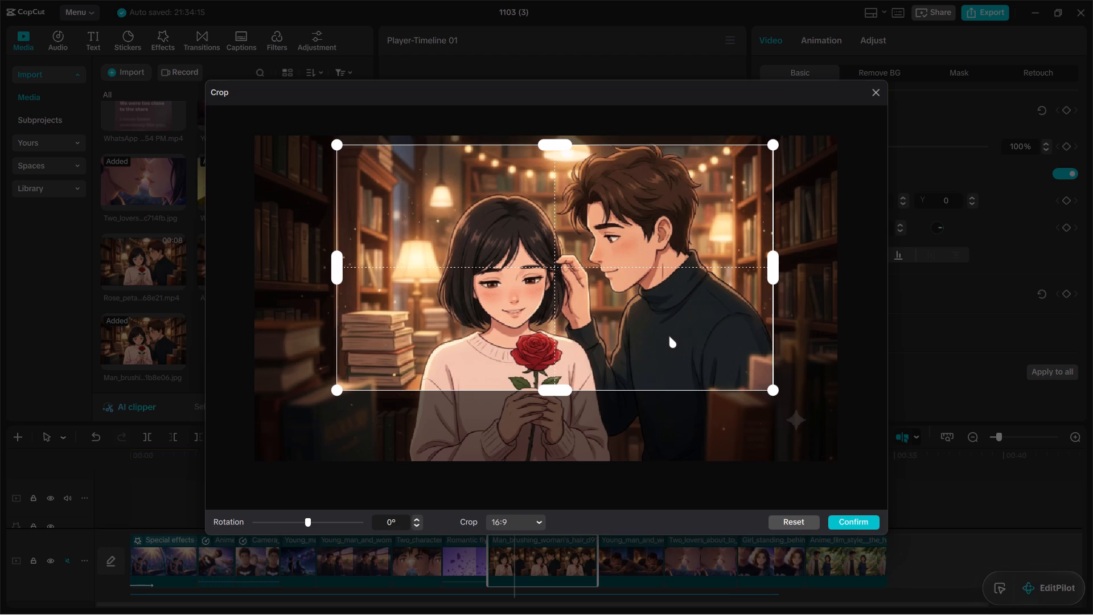
left_click_drag(669, 336, 647, 404)
left_click_drag(647, 404, 650, 397)
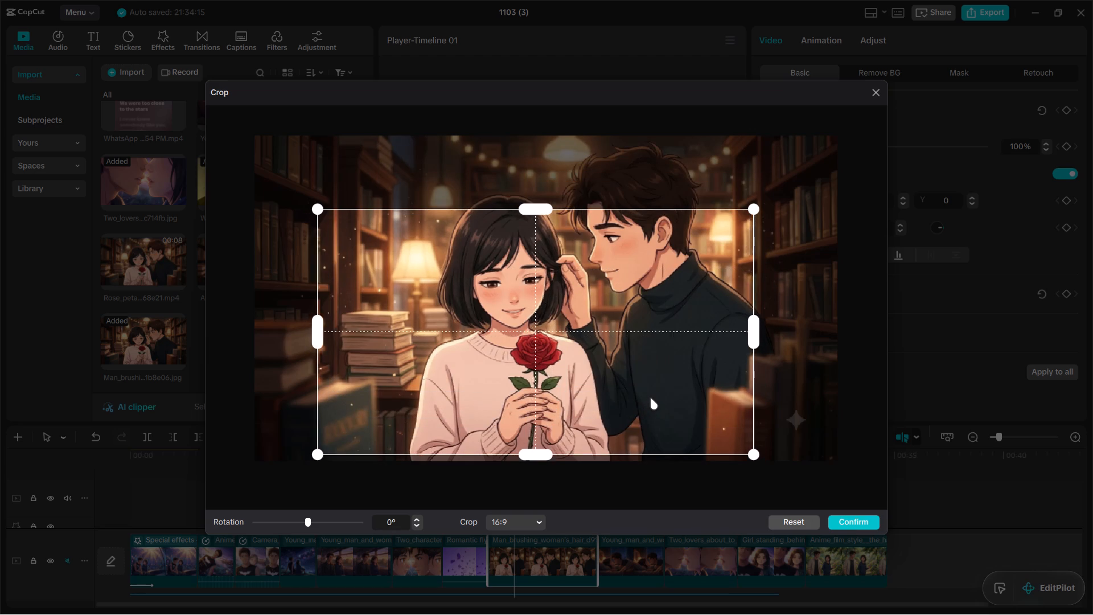
left_click_drag(650, 397, 646, 352)
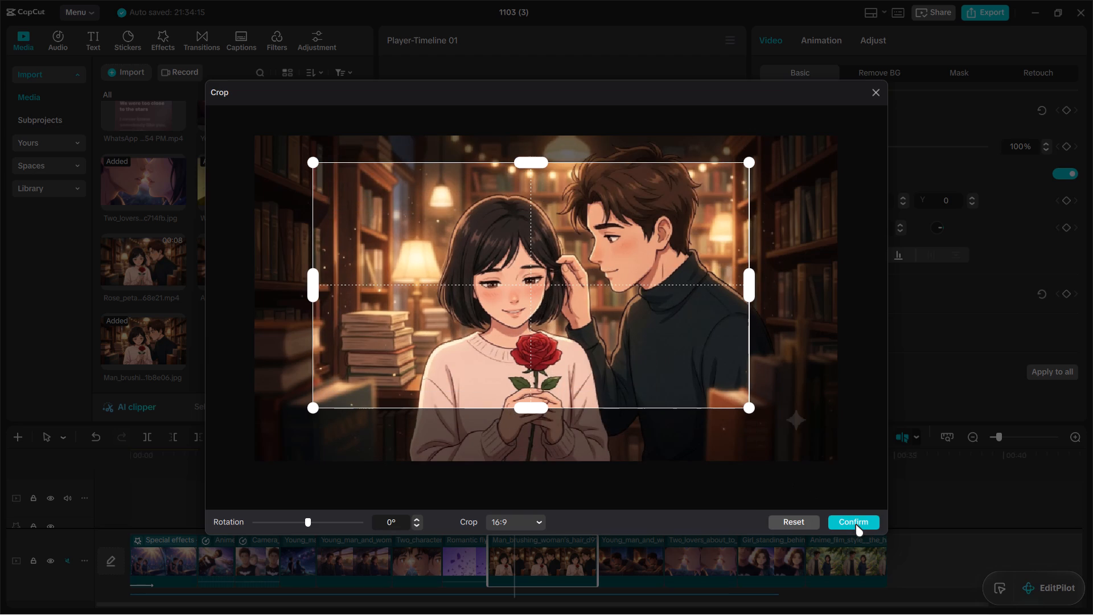
left_click(856, 524)
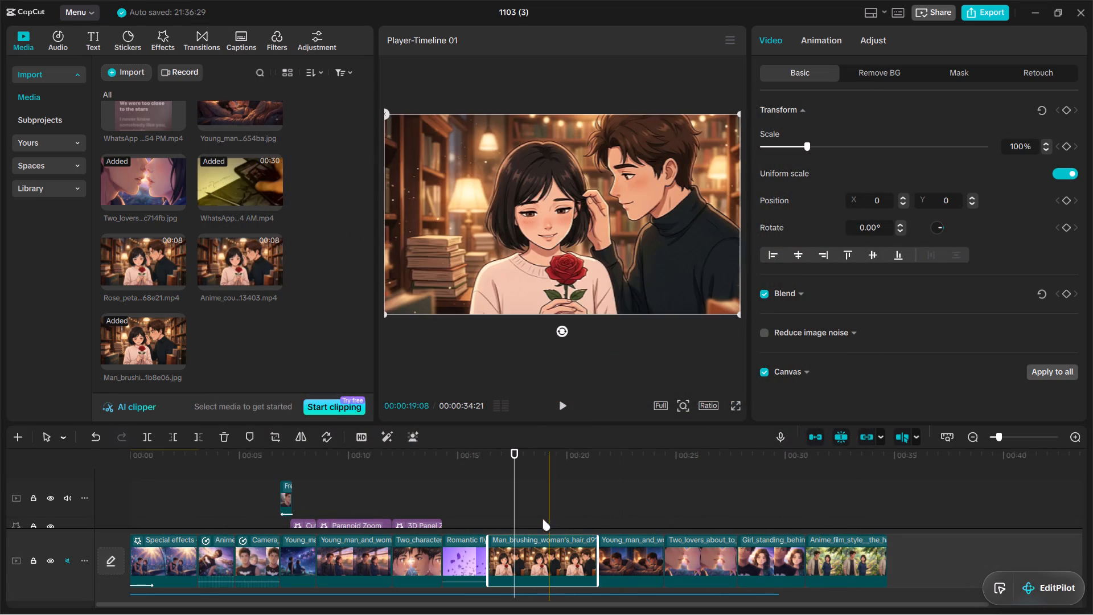
left_click(503, 509)
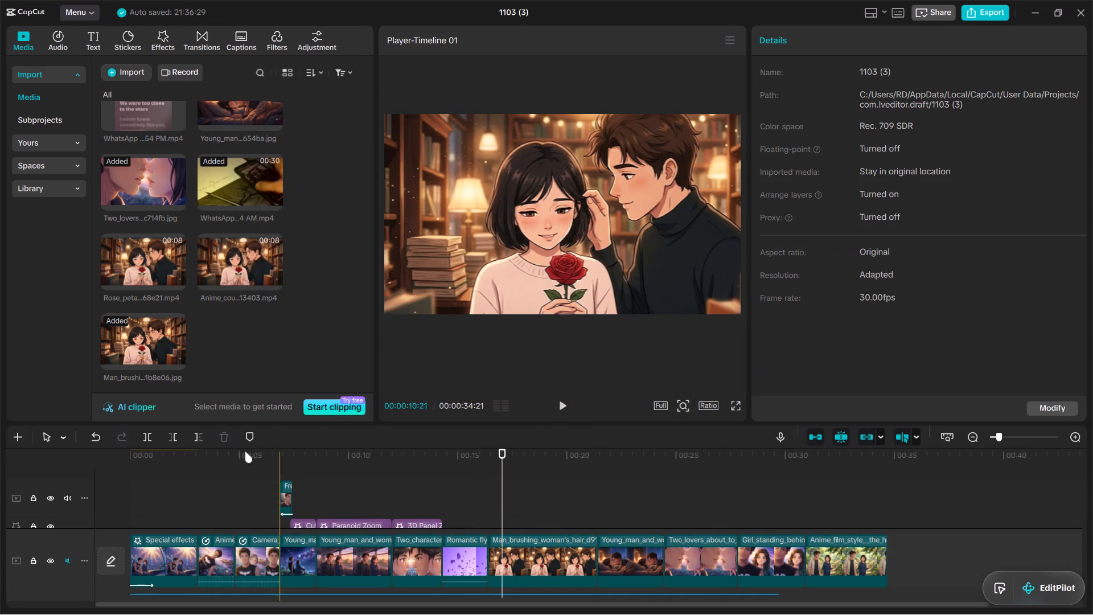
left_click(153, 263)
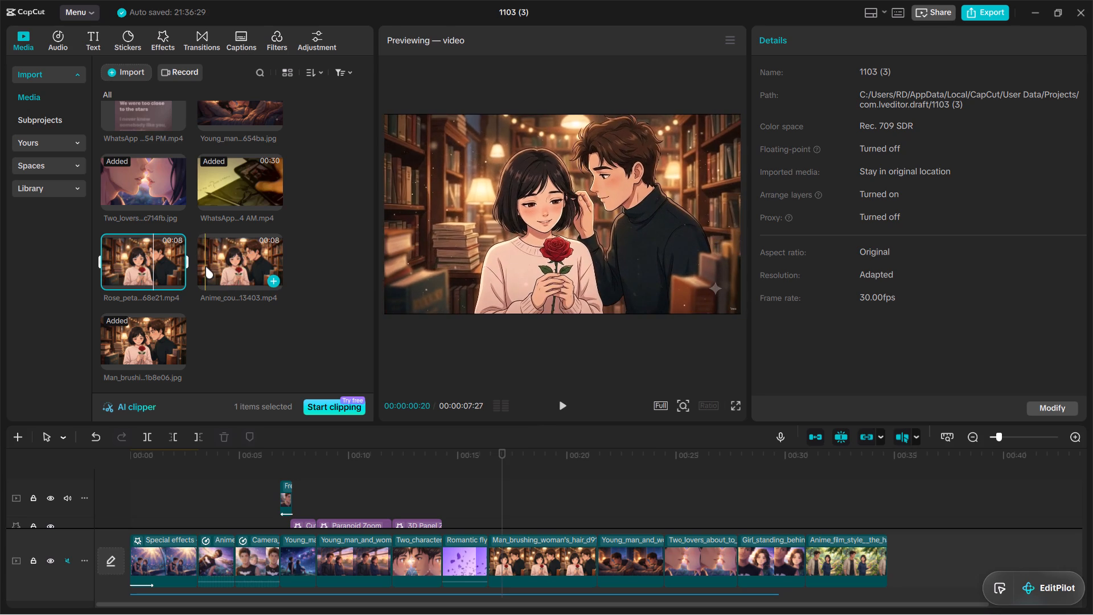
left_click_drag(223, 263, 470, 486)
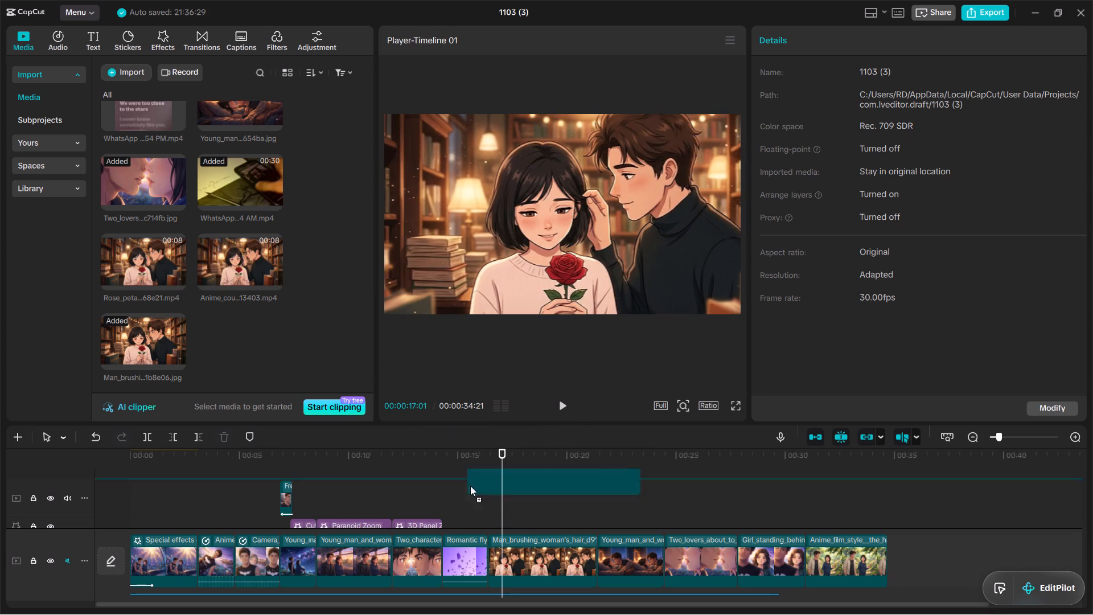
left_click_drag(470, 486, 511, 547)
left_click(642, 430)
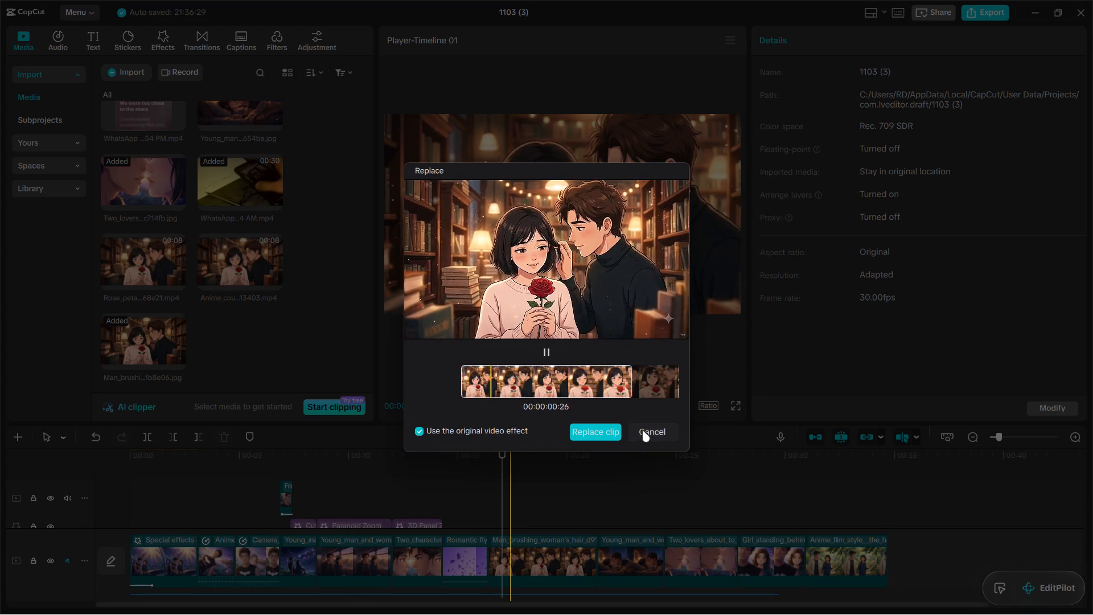
Insert the imported Anime_couple_in_library video into the main track between the purple flower petals clip and the Man_brushing_woman's_hair image.
left_click_drag(235, 265, 527, 553)
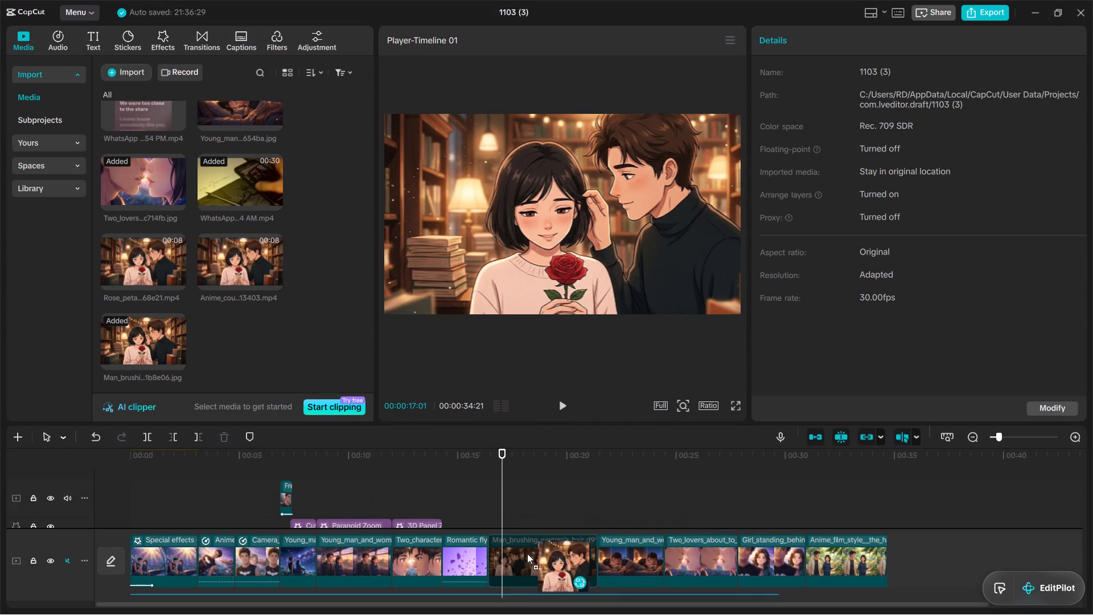
left_click_drag(527, 553, 491, 555)
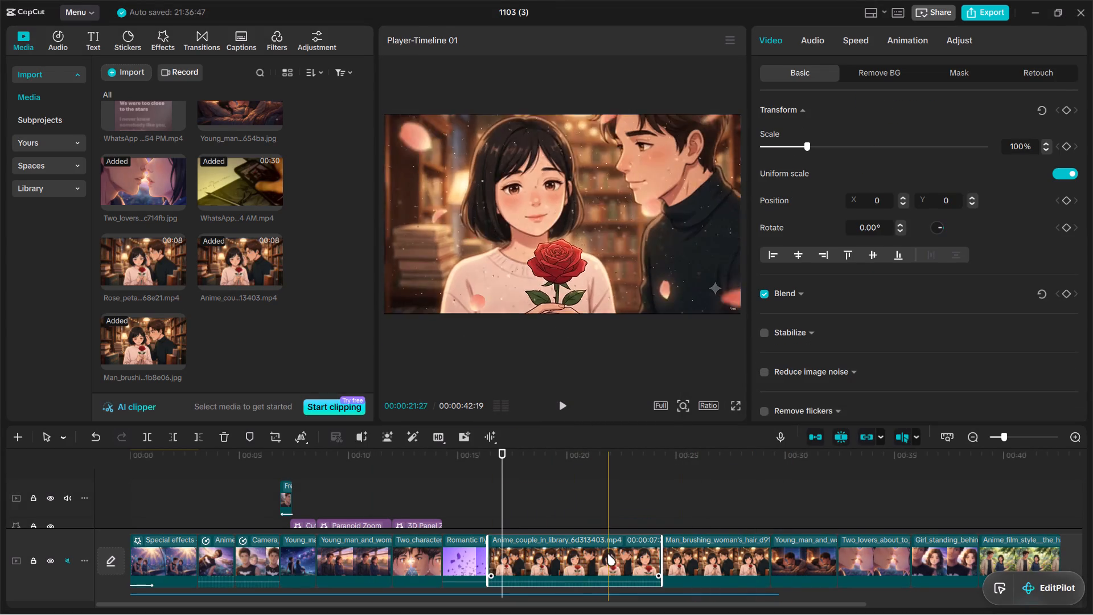
Crop the Anime_couple_in_library clip to a 16:9 ratio, framing the couple and rose and cutting out the sparkle watermark.
left_click(590, 555)
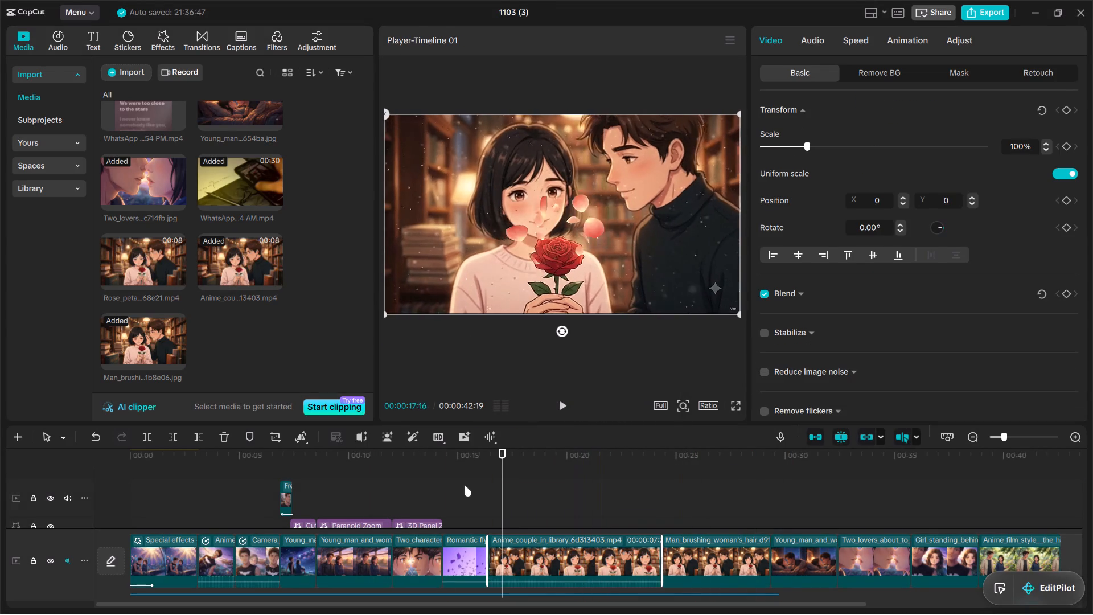
left_click(278, 439)
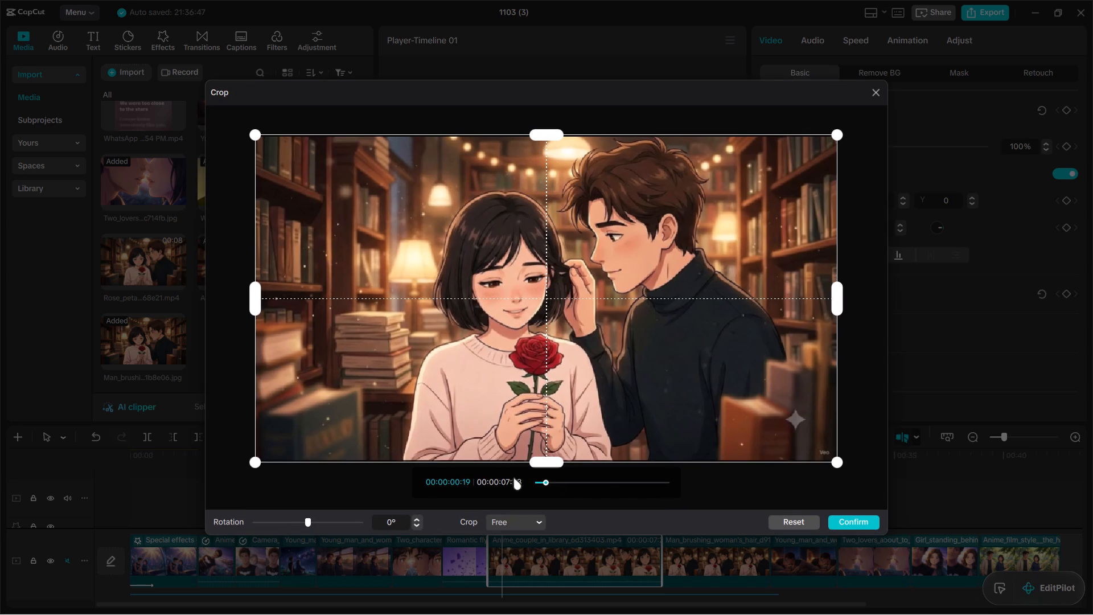
left_click(517, 516)
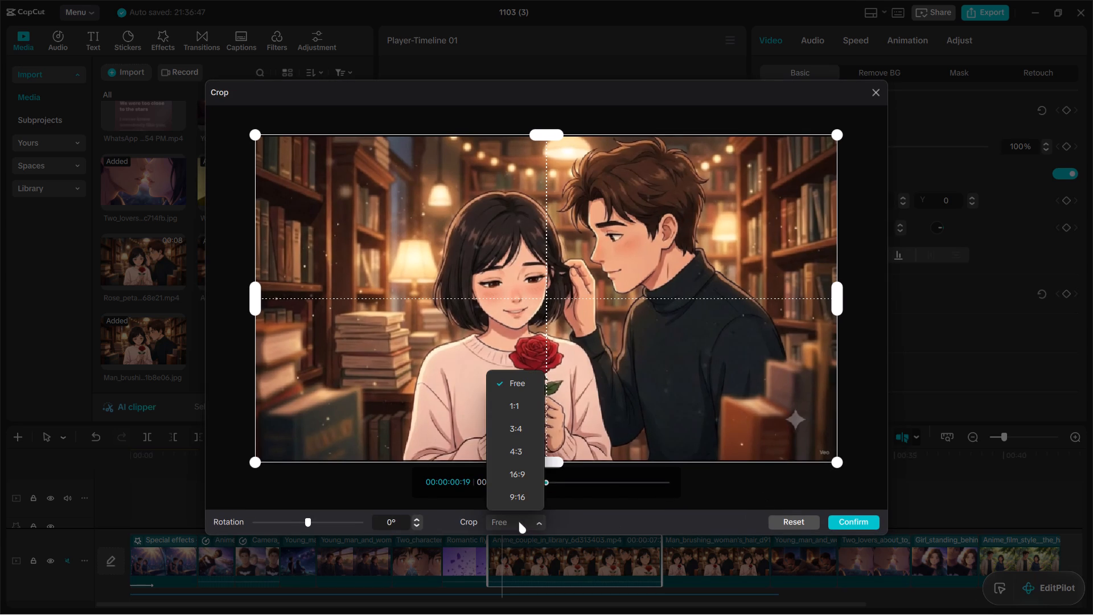
left_click(519, 476)
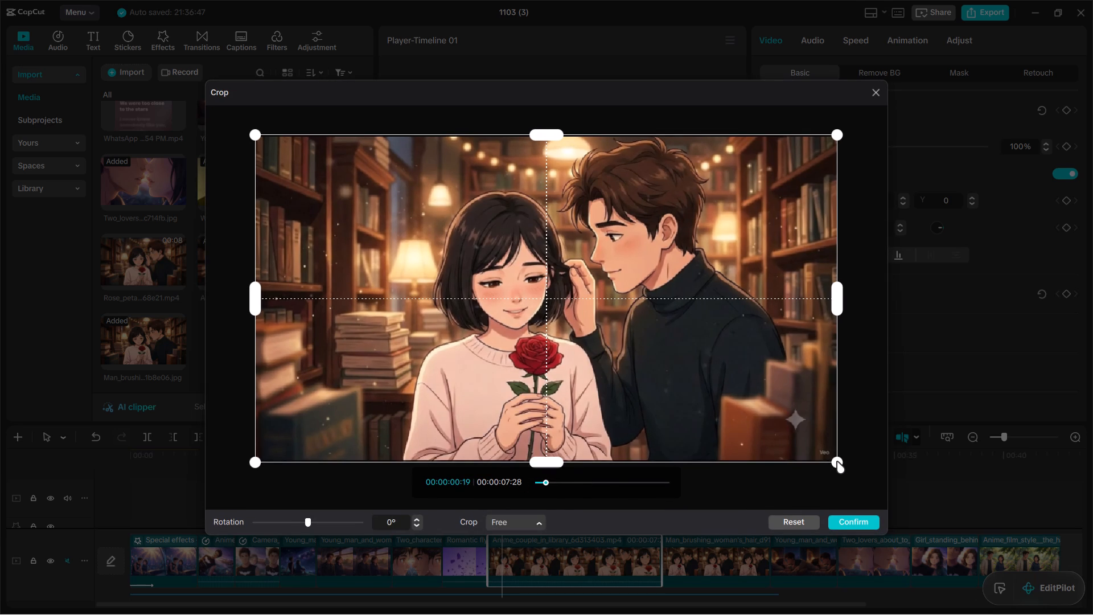
left_click_drag(837, 461, 782, 439)
left_click_drag(720, 397, 736, 442)
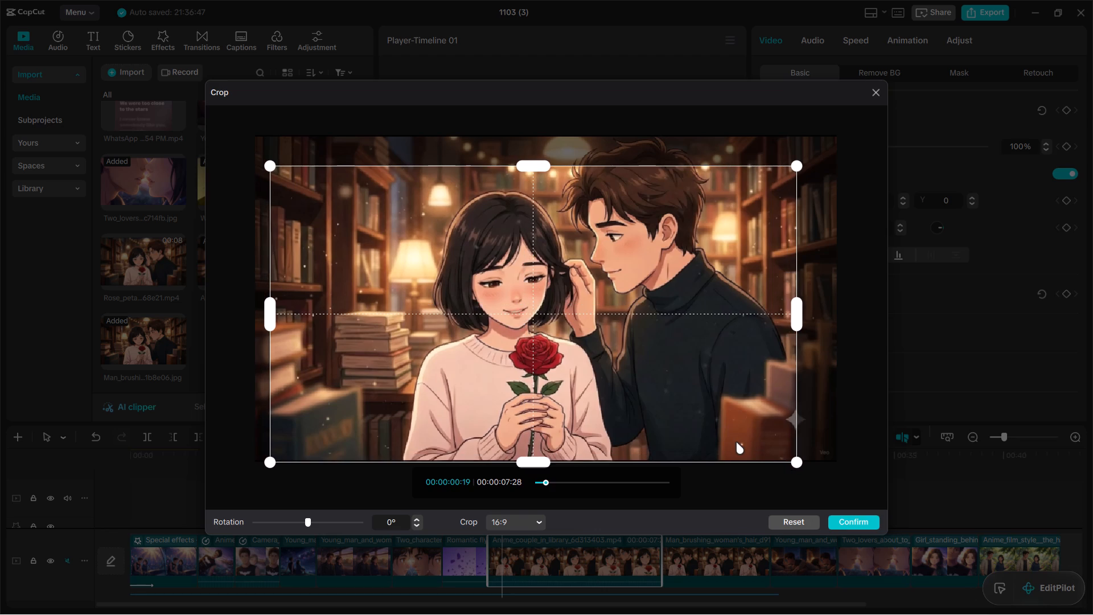
left_click_drag(736, 442, 726, 444)
left_click(726, 444)
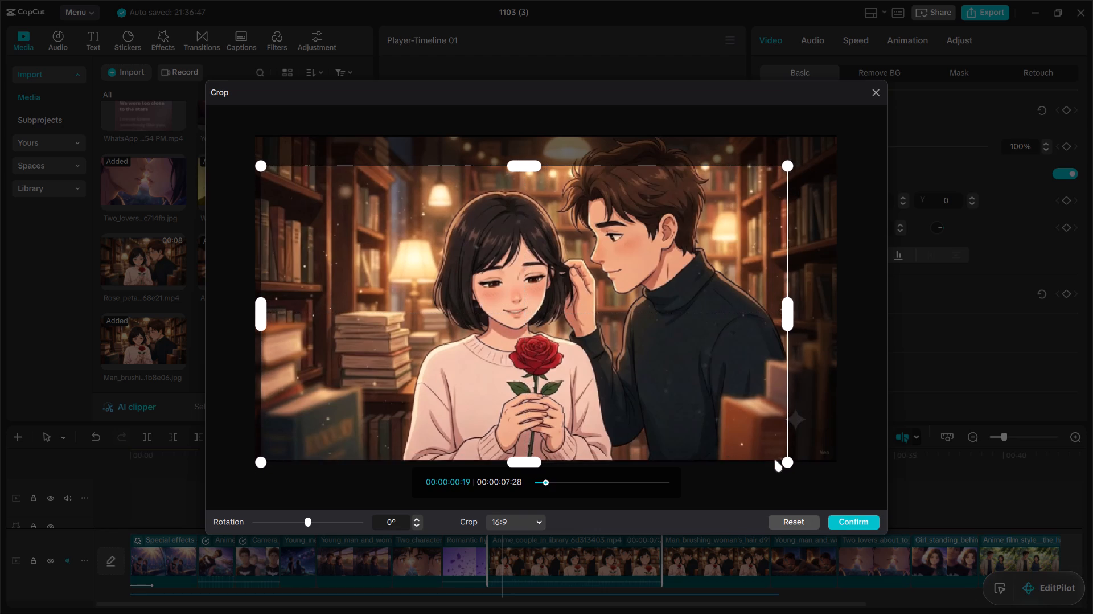
left_click_drag(787, 462, 754, 455)
left_click_drag(692, 414, 712, 433)
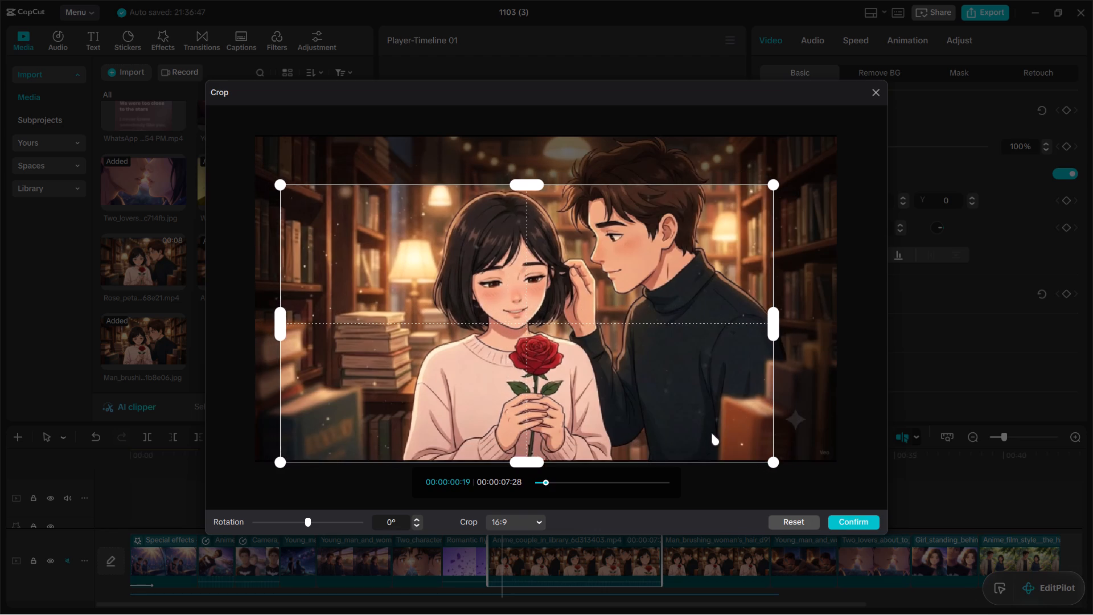
left_click_drag(712, 433, 721, 443)
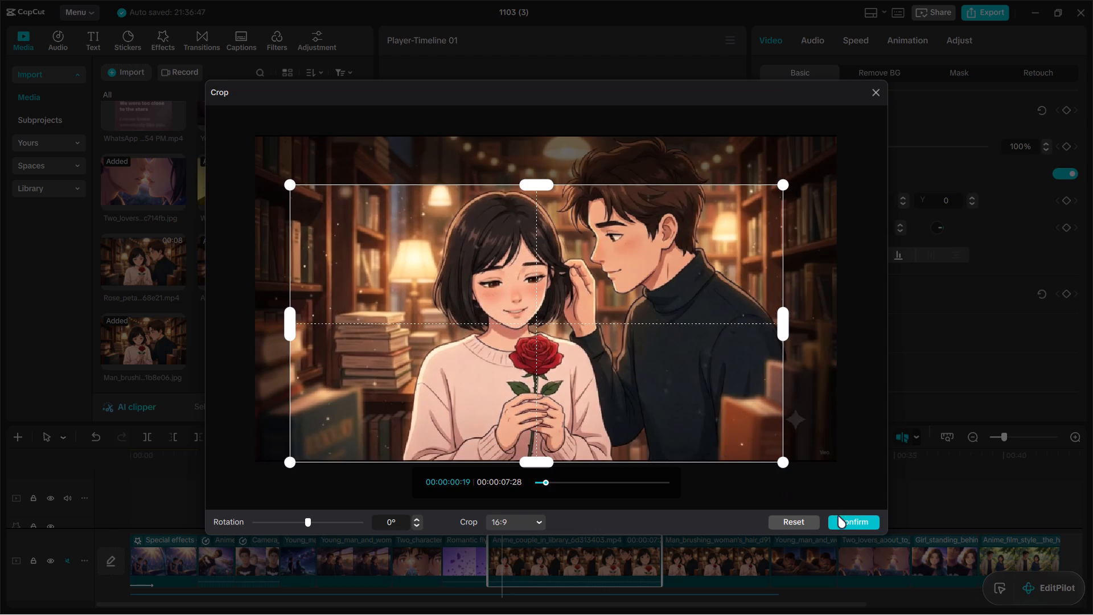
left_click(842, 520)
Play back the cropped Anime_couple_in_library clip from its start to check the framing and motion.
left_click(487, 506)
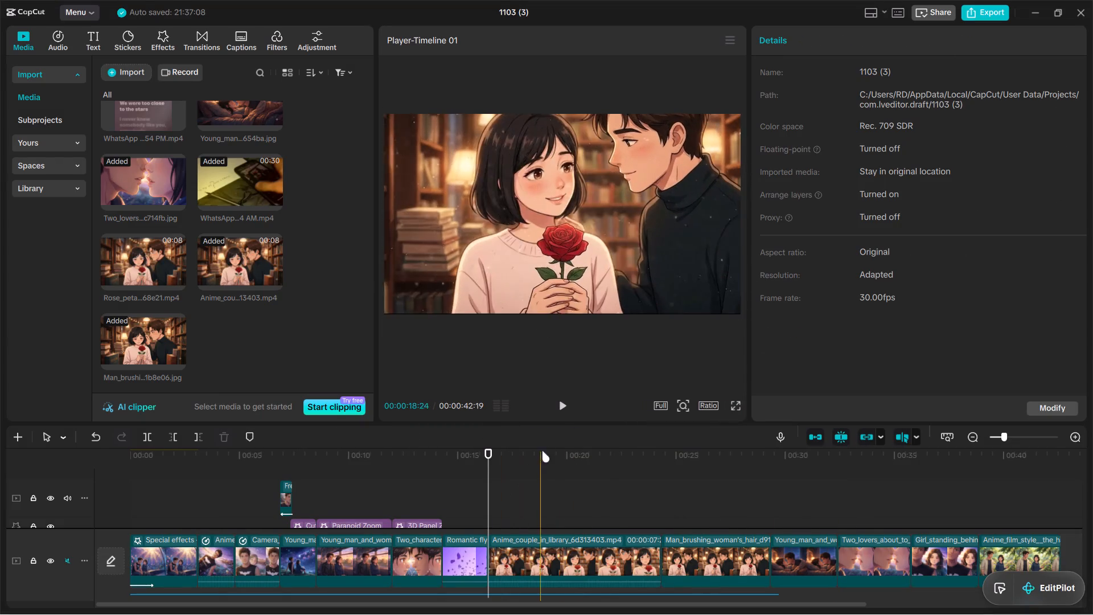
left_click(563, 414)
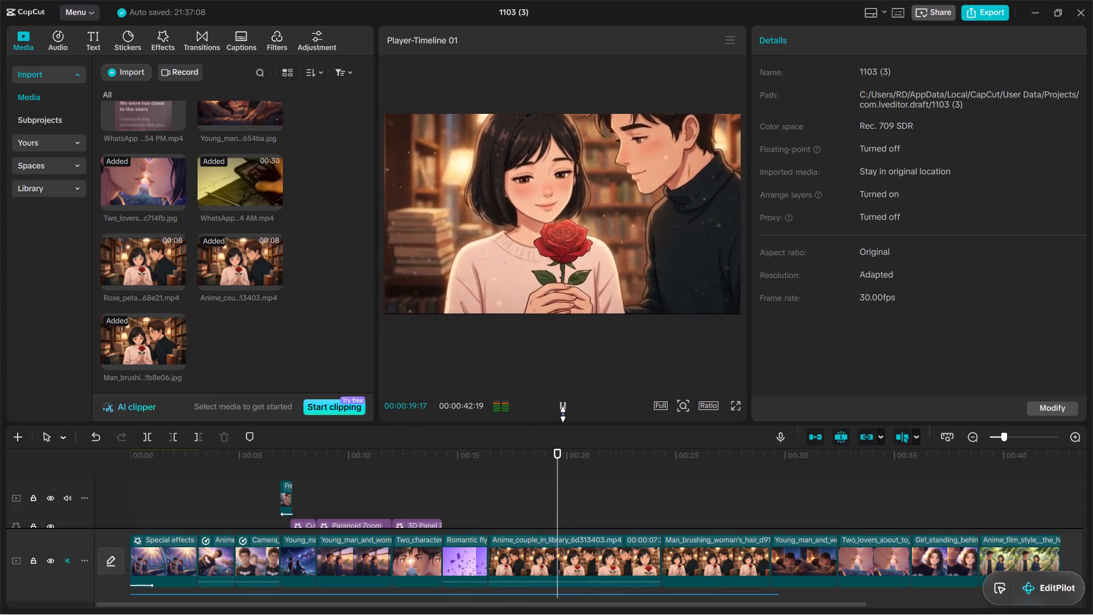
left_click(563, 414)
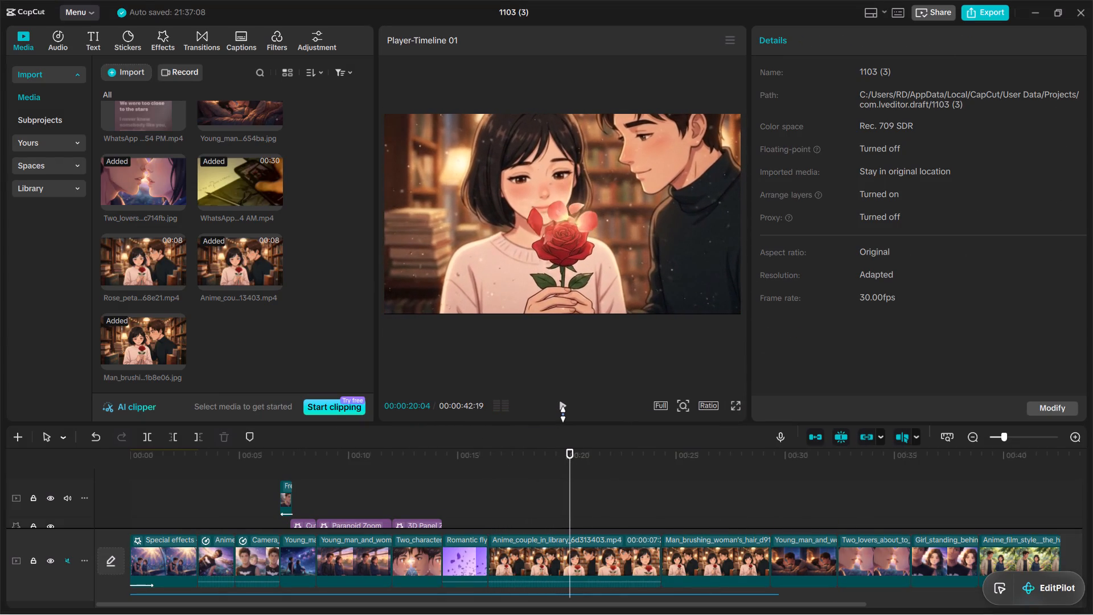
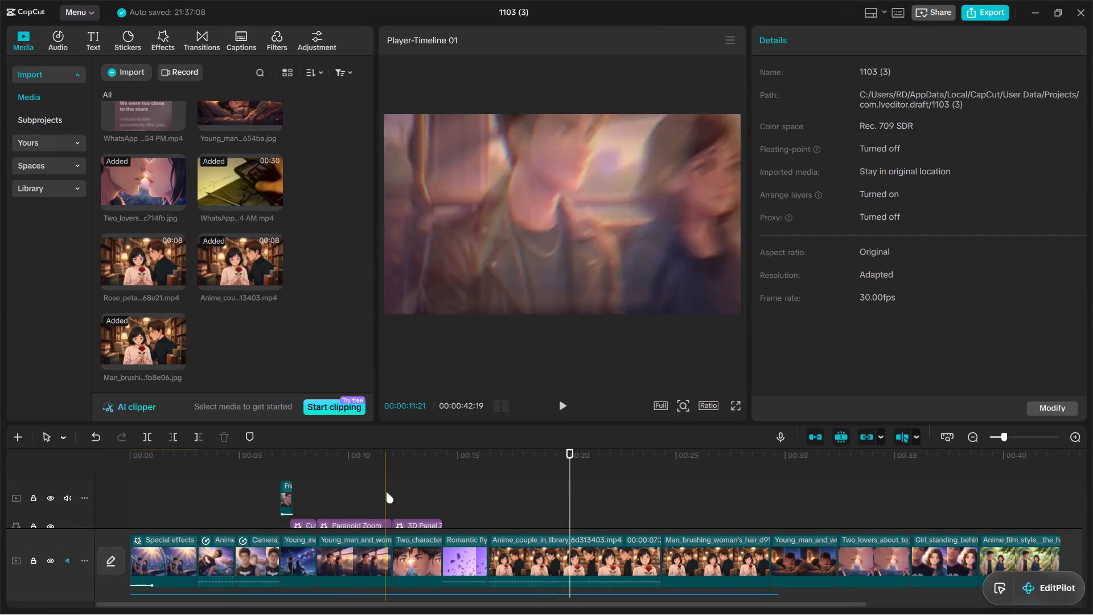
Play back the sequence from around the start of the Two_characters clip into the Anime_couple_in_library clip.
left_click(391, 488)
left_click(560, 408)
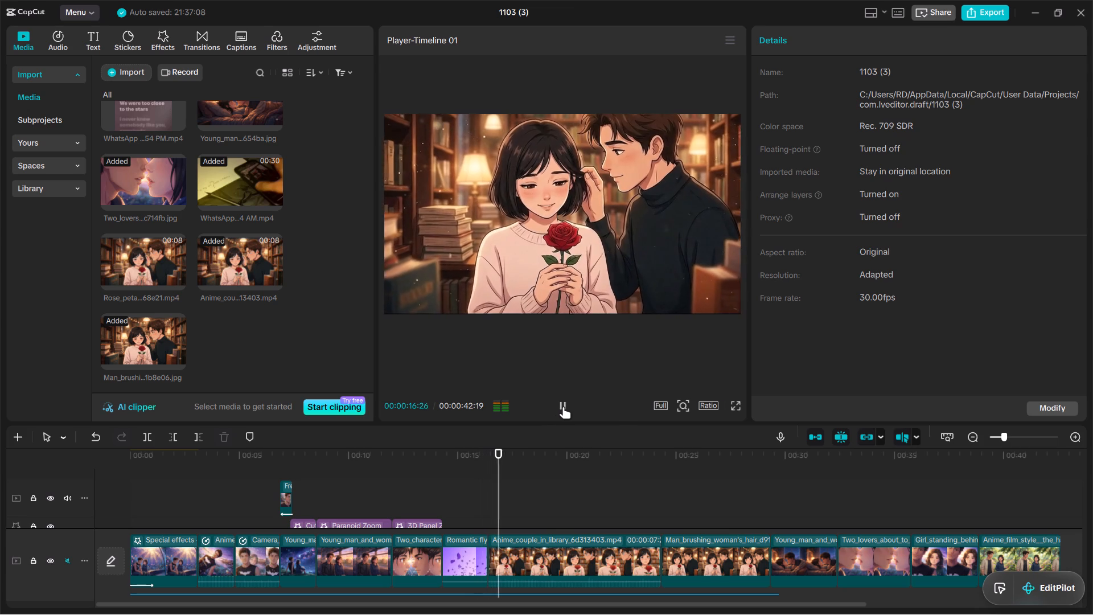
left_click(563, 407)
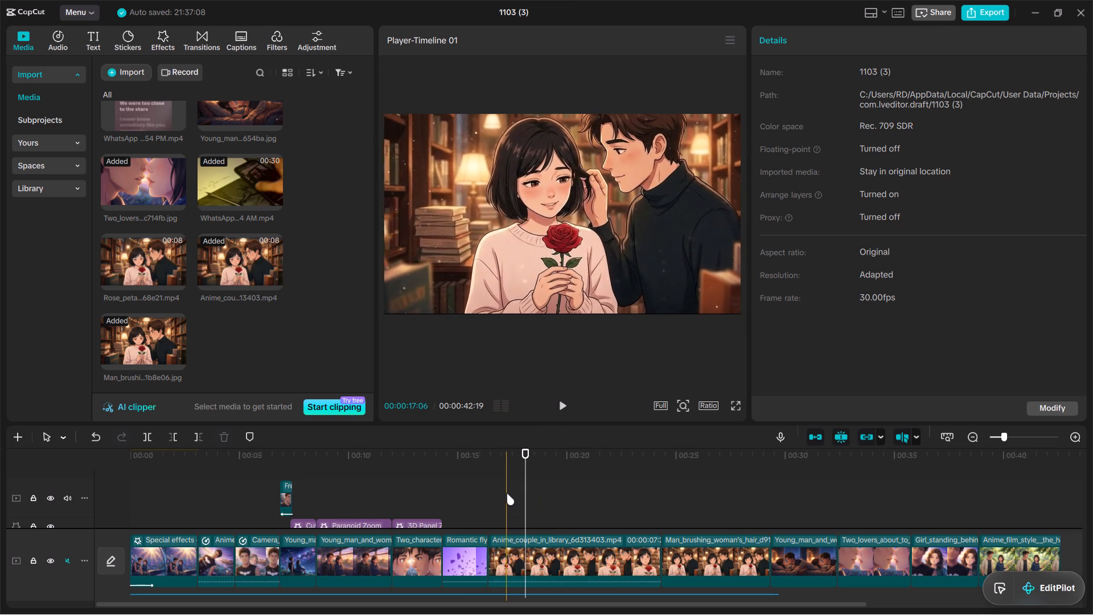
Scrub through the Anime_couple_in_library clip and trim off everything after 00:00:21:00.
left_click(556, 567)
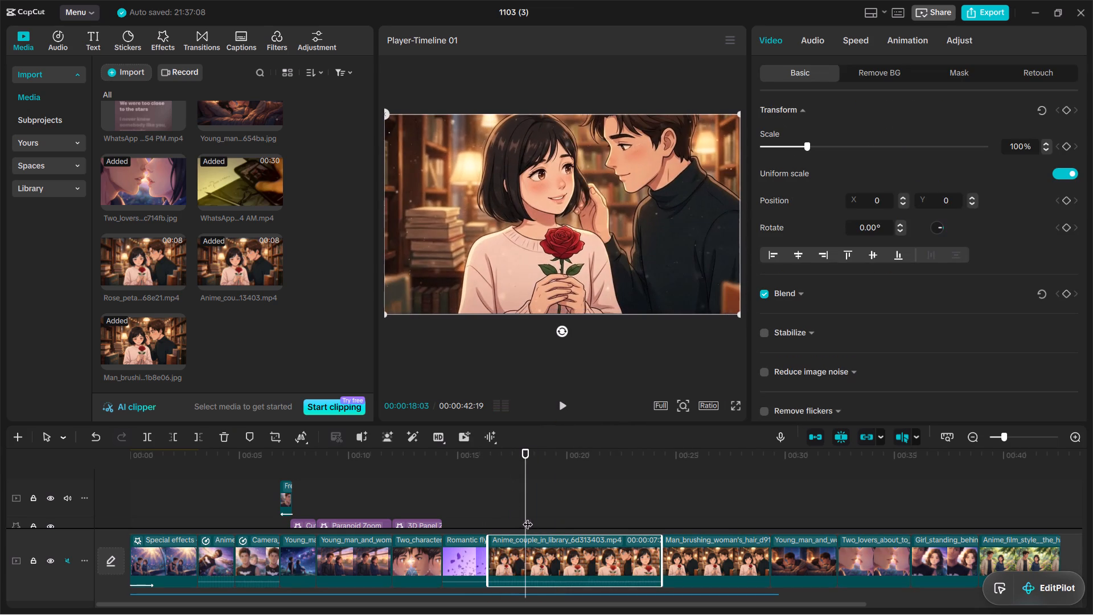
left_click(589, 521)
left_click_drag(589, 521, 631, 525)
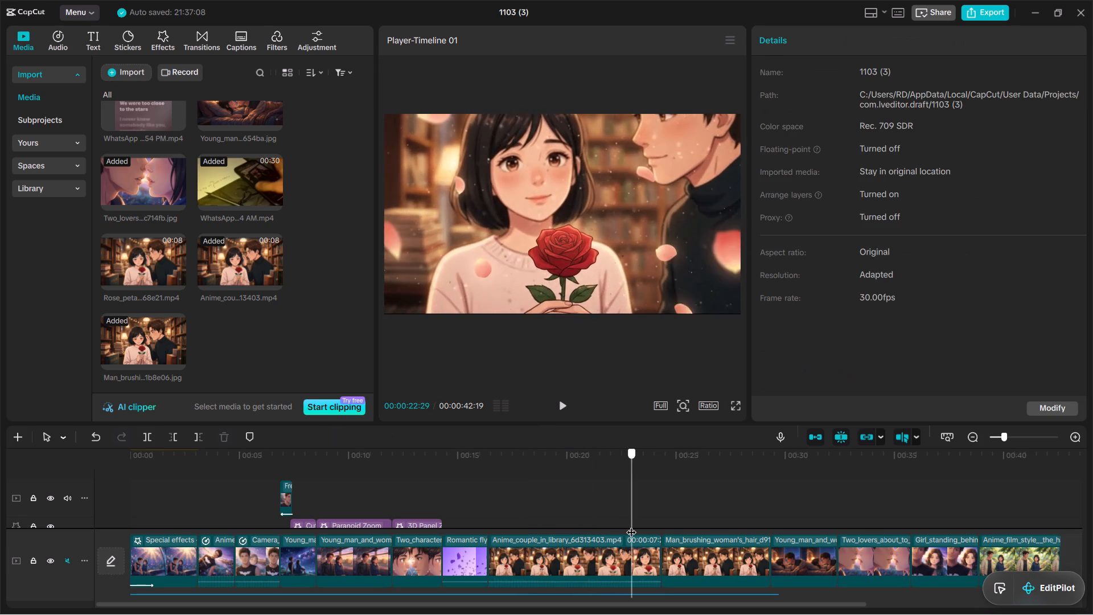
left_click_drag(631, 525, 505, 527)
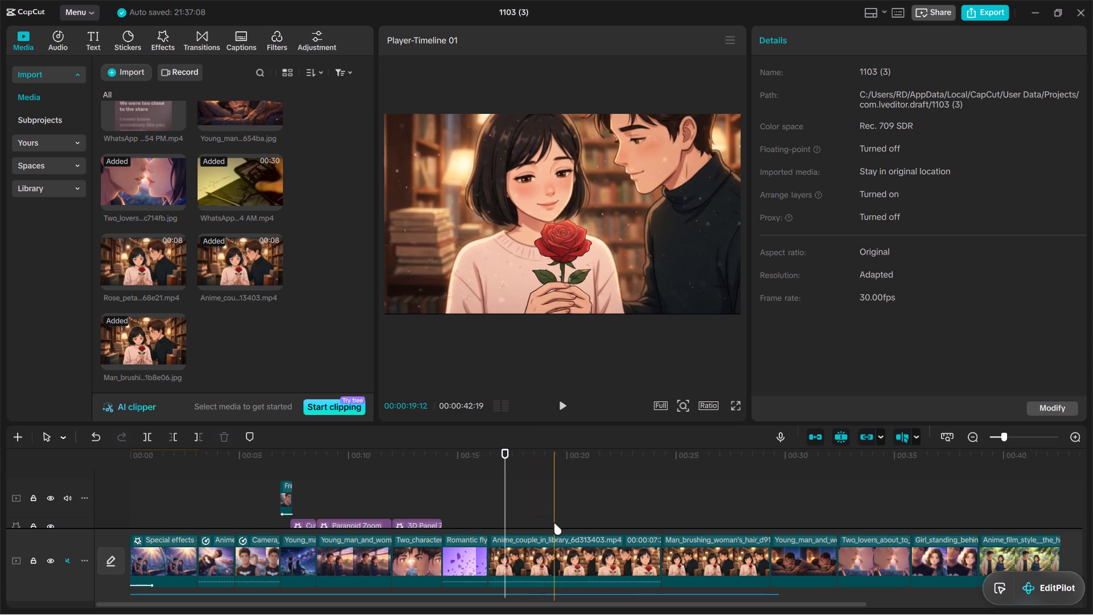
left_click(589, 524)
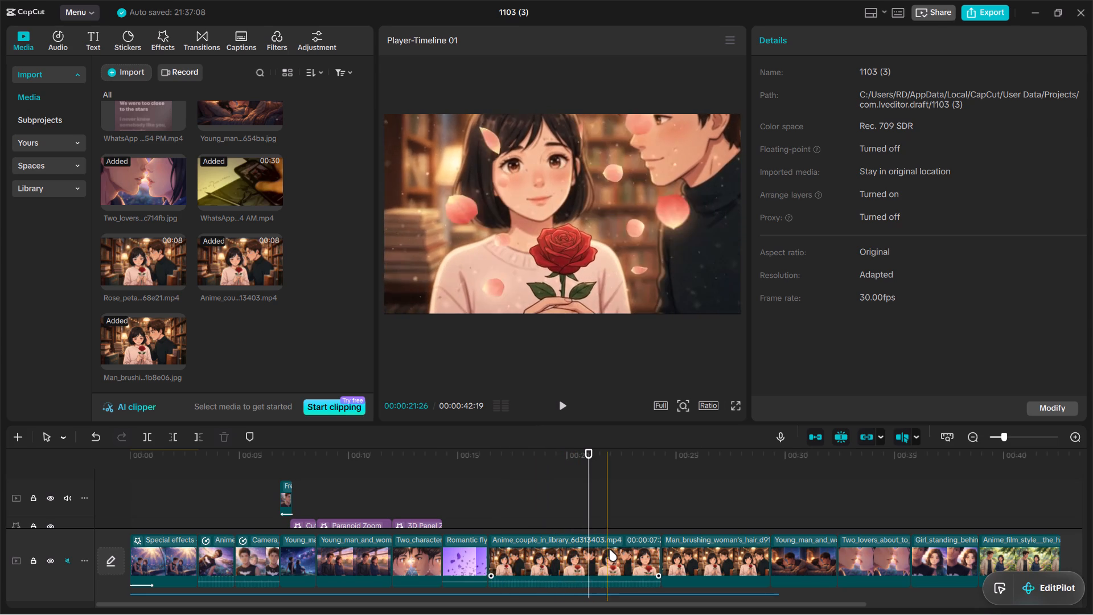
left_click(609, 549)
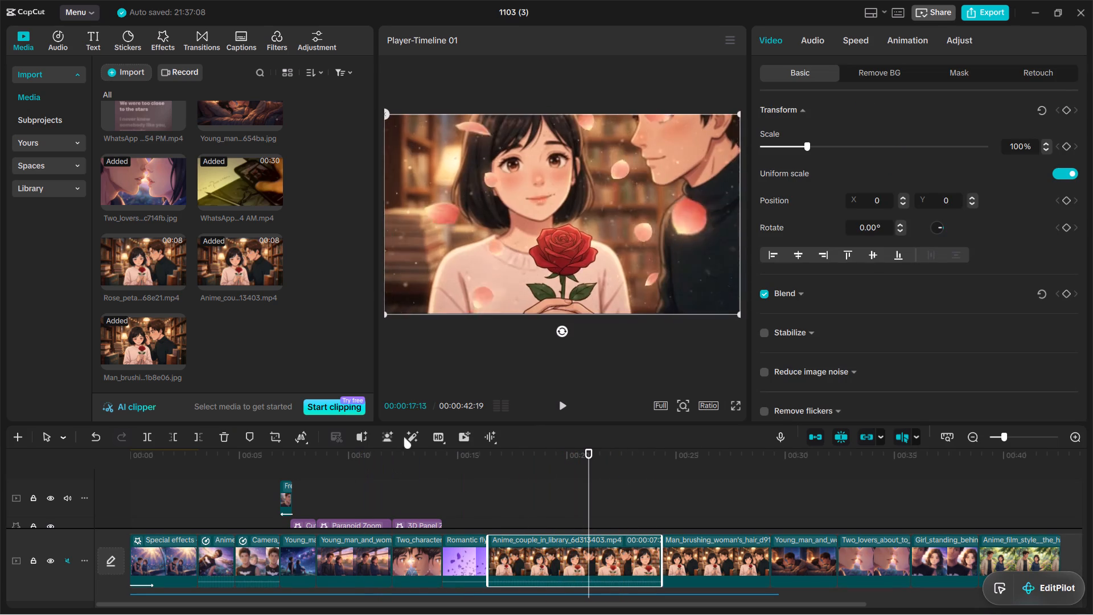
left_click(196, 440)
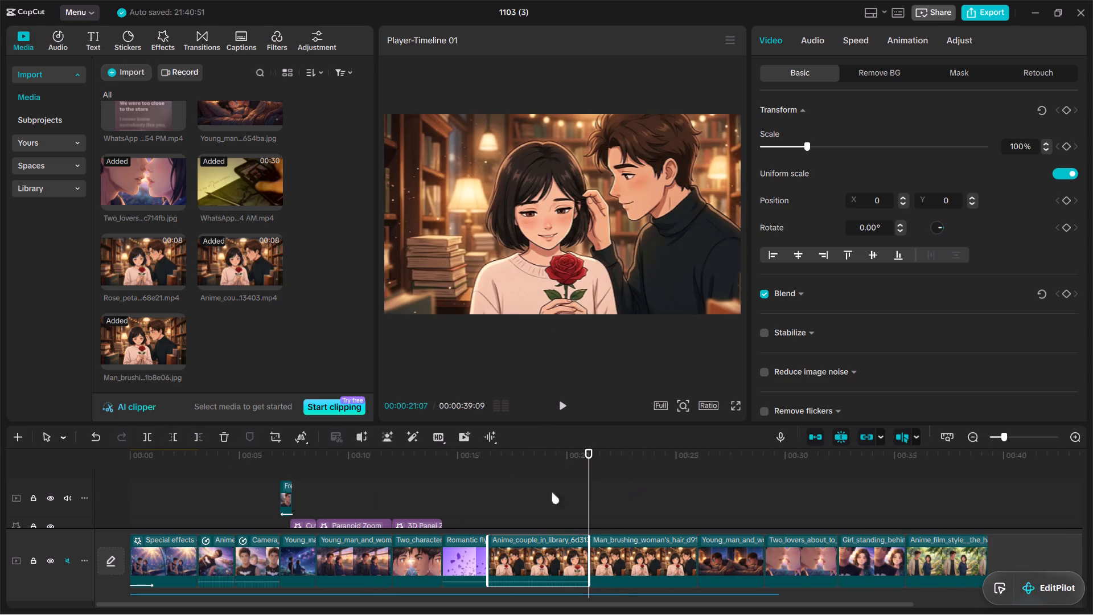
Slow the trimmed Anime_couple_in_library clip to a standard speed of 0.55x.
left_click(542, 559)
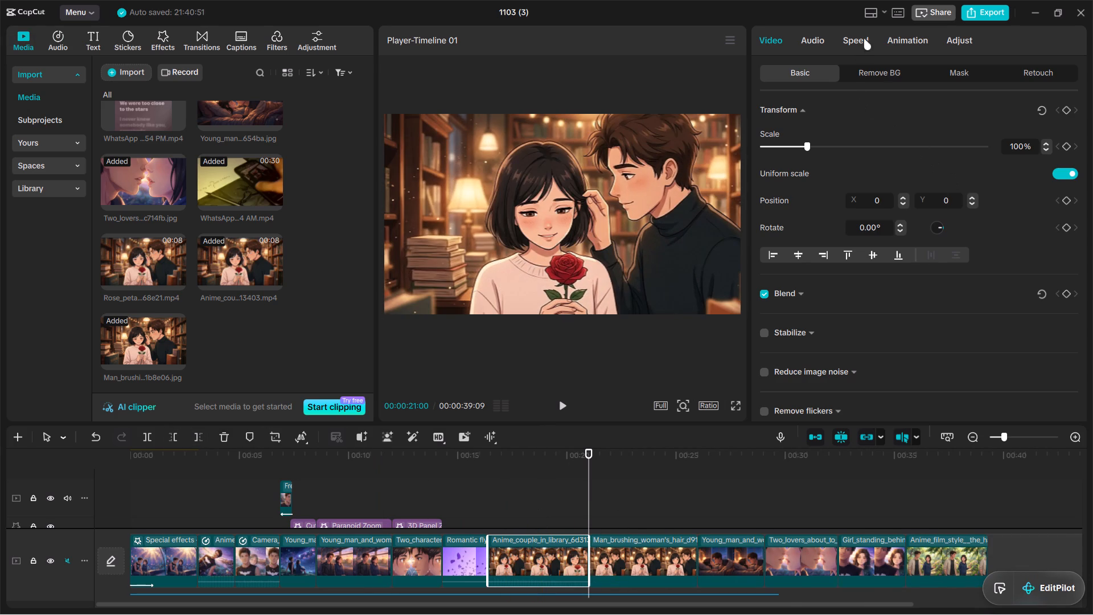
left_click(864, 38)
left_click(786, 130)
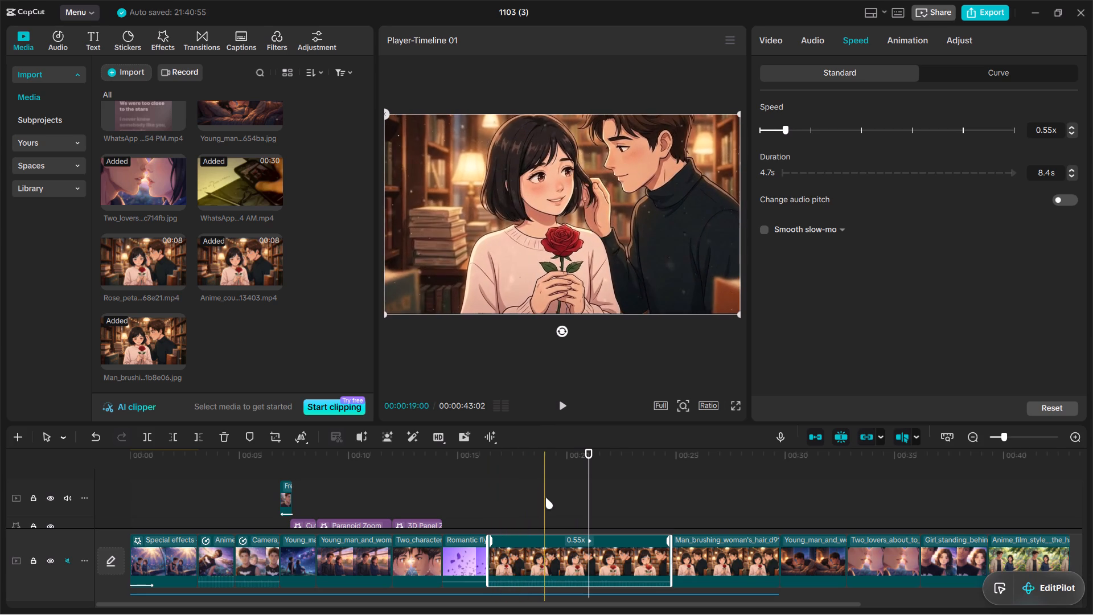
Split the slowed Anime_couple_in_library clip at 00:00:17:21, near its beginning.
left_click(517, 499)
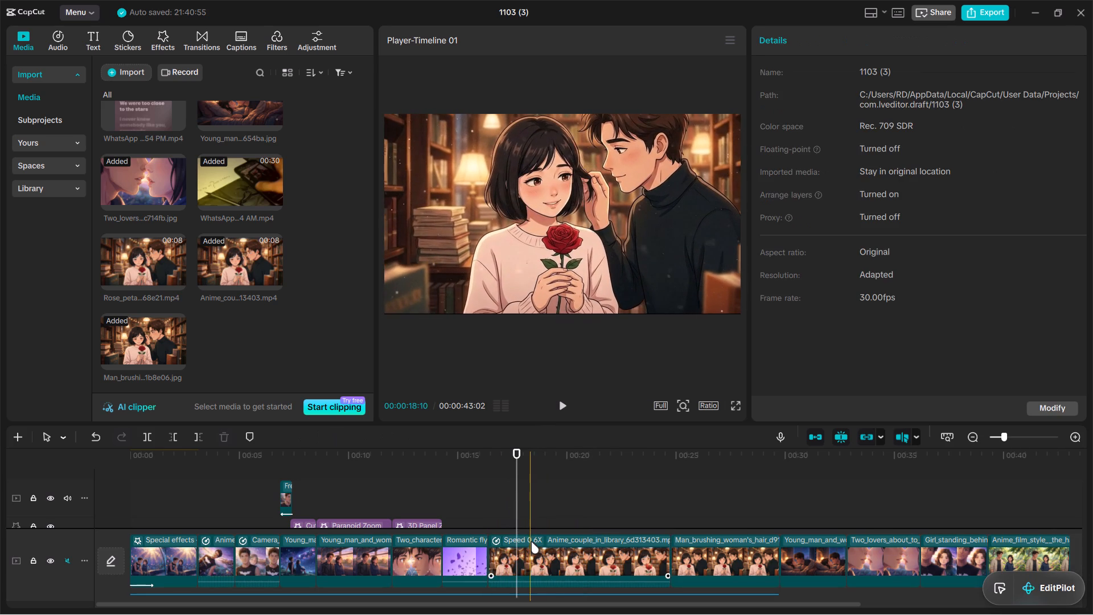
left_click(531, 543)
left_click_drag(141, 436, 148, 435)
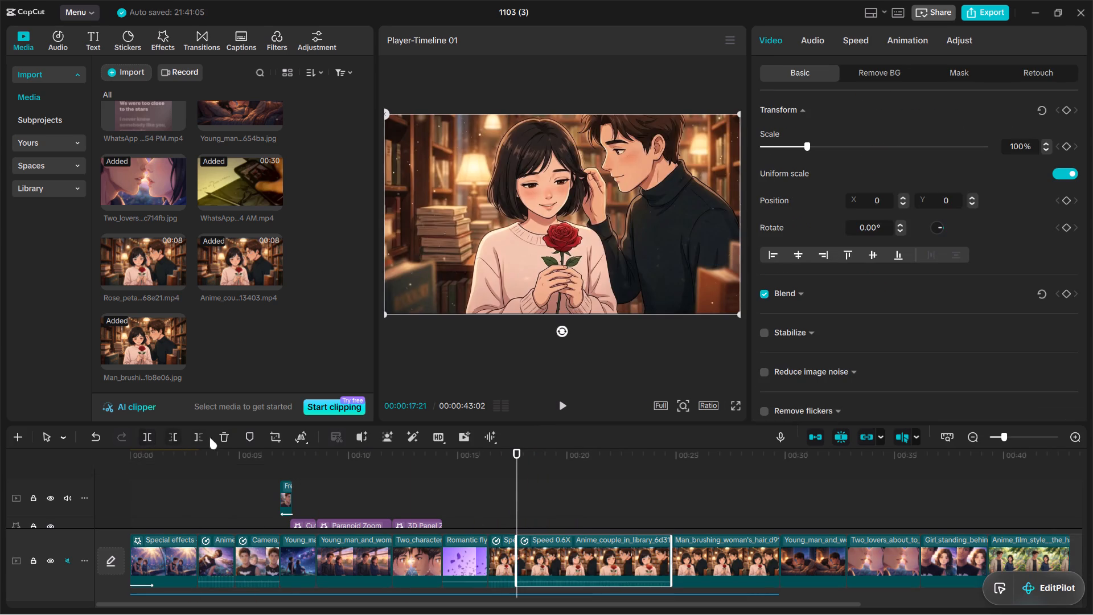
Slow the short first part of the split library clip to 0.42x and enable Smooth slow-mo with Frame blending.
left_click(506, 559)
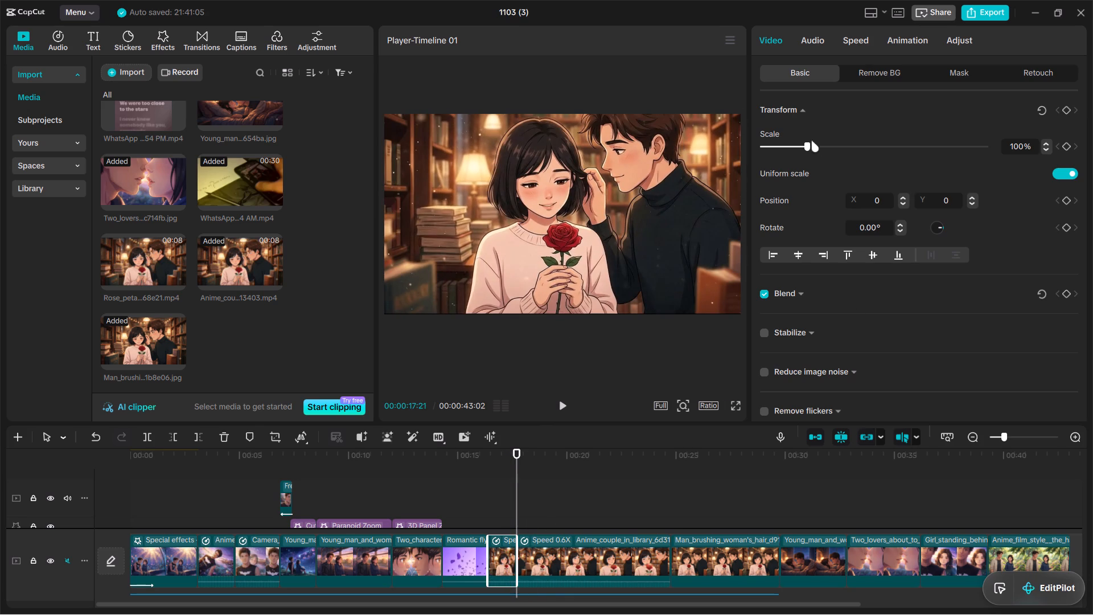
left_click(848, 40)
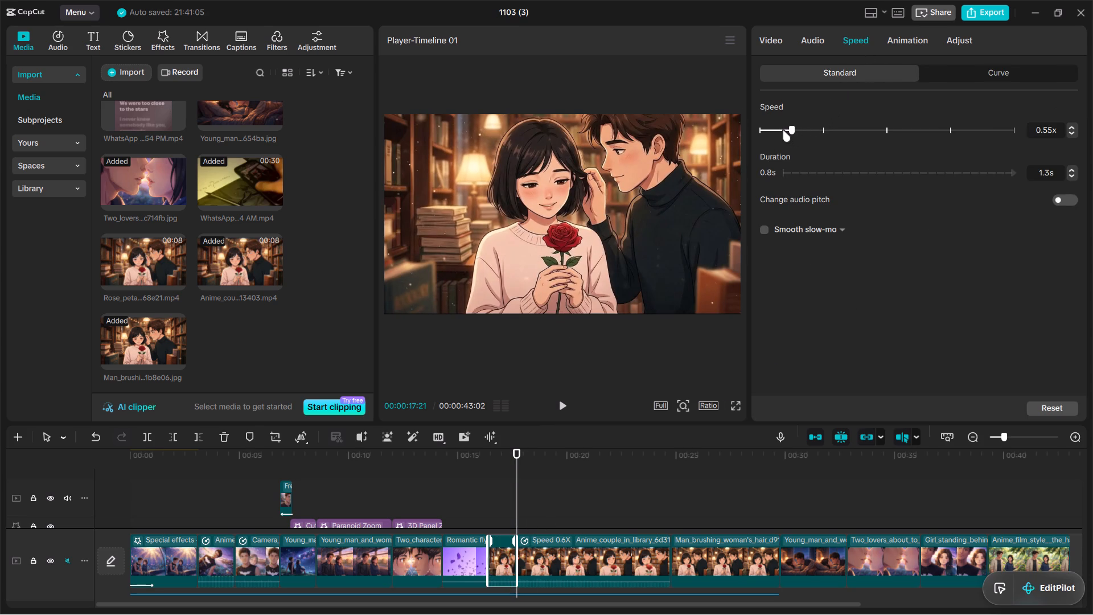
left_click(783, 130)
left_click(766, 232)
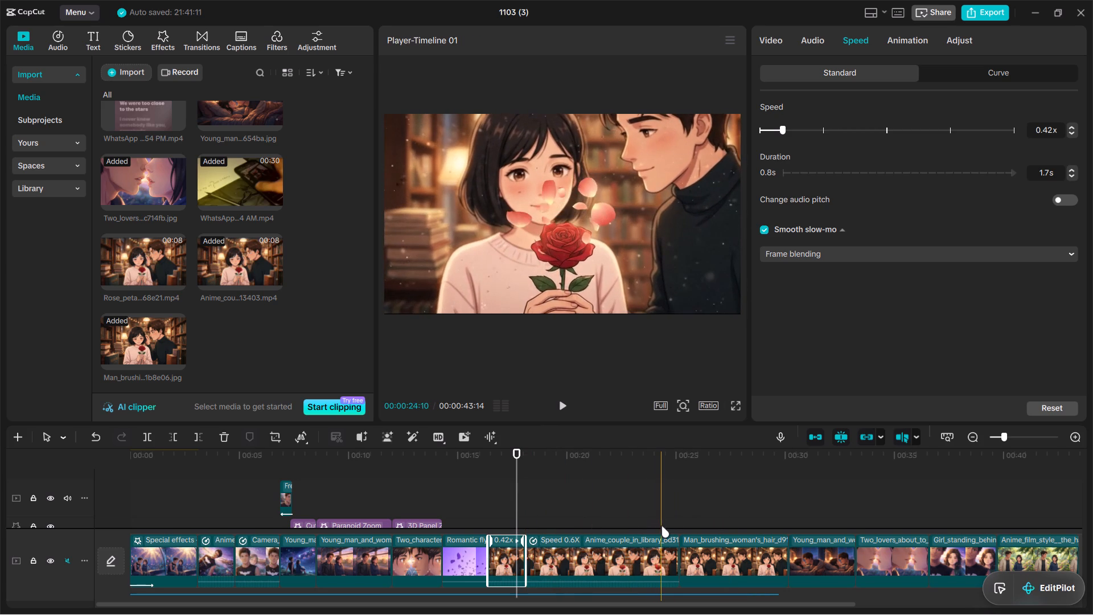
Add Transform keyframes to the longer second part of the library clip at 00:00:23:10 and at its start, 00:00:18:03.
left_click(640, 527)
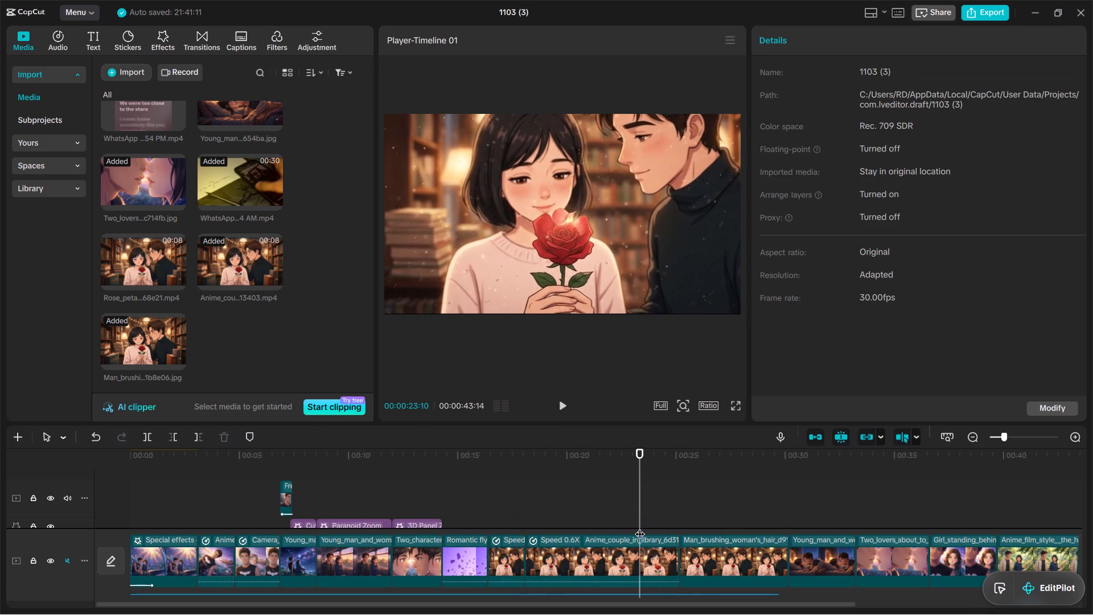
left_click(651, 551)
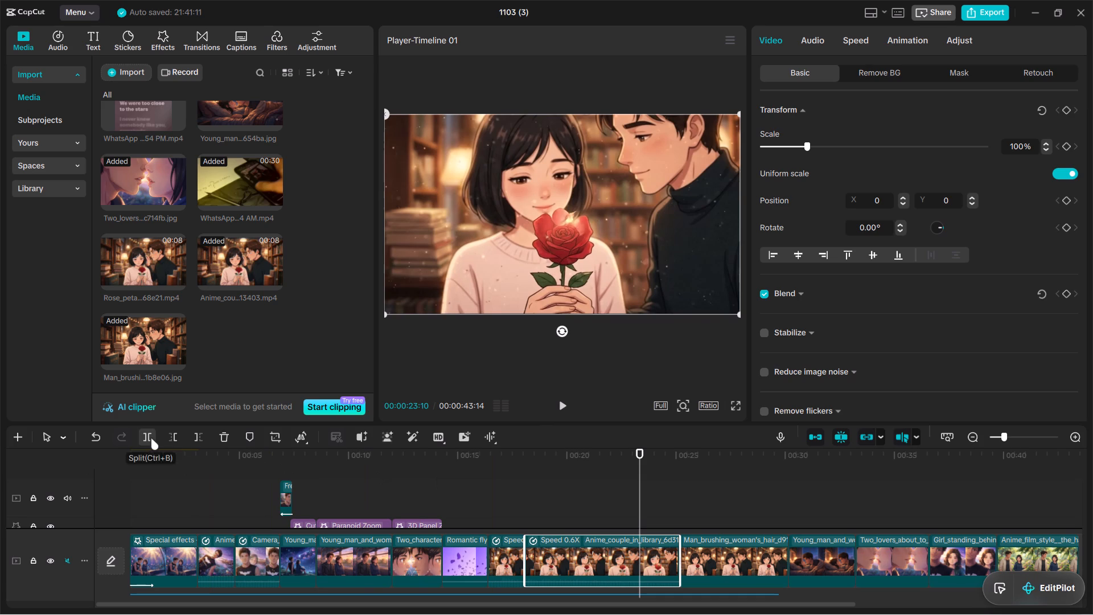
left_click(1064, 146)
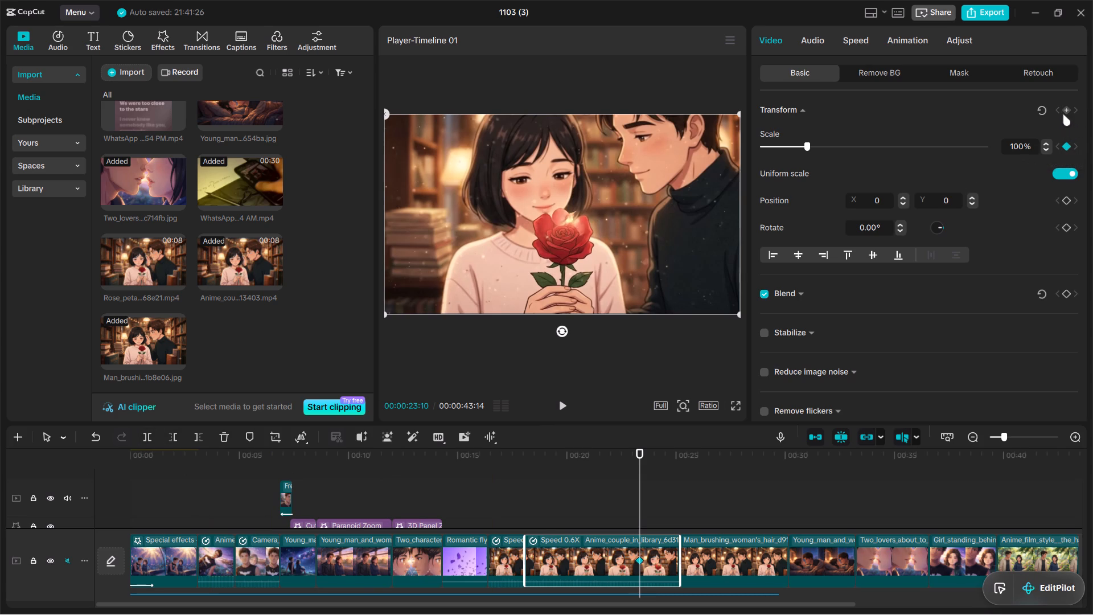
left_click(1063, 114)
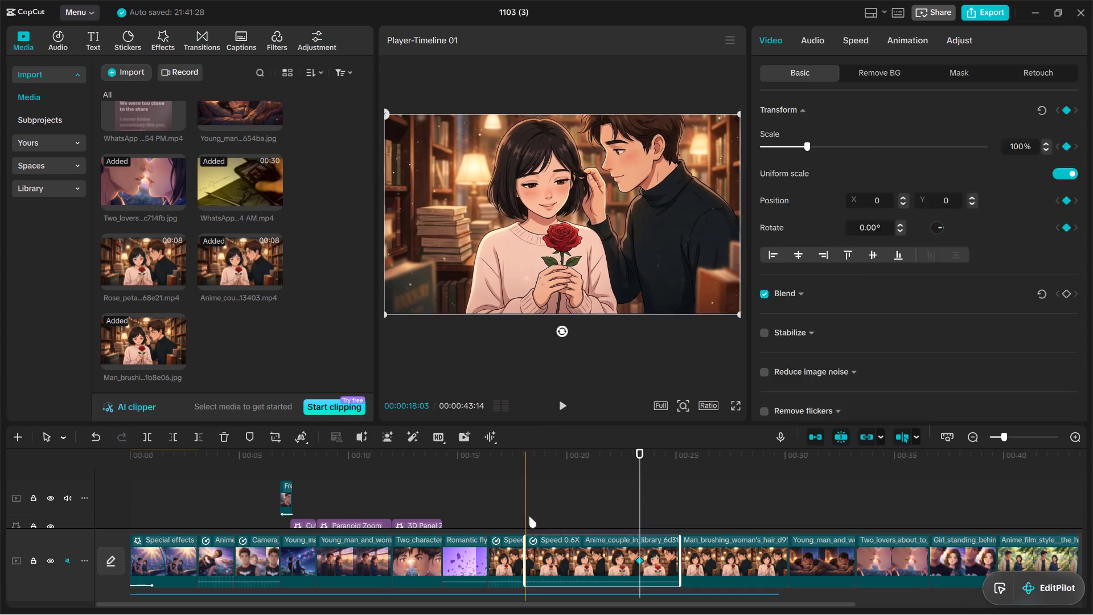
left_click(529, 516)
left_click(576, 543)
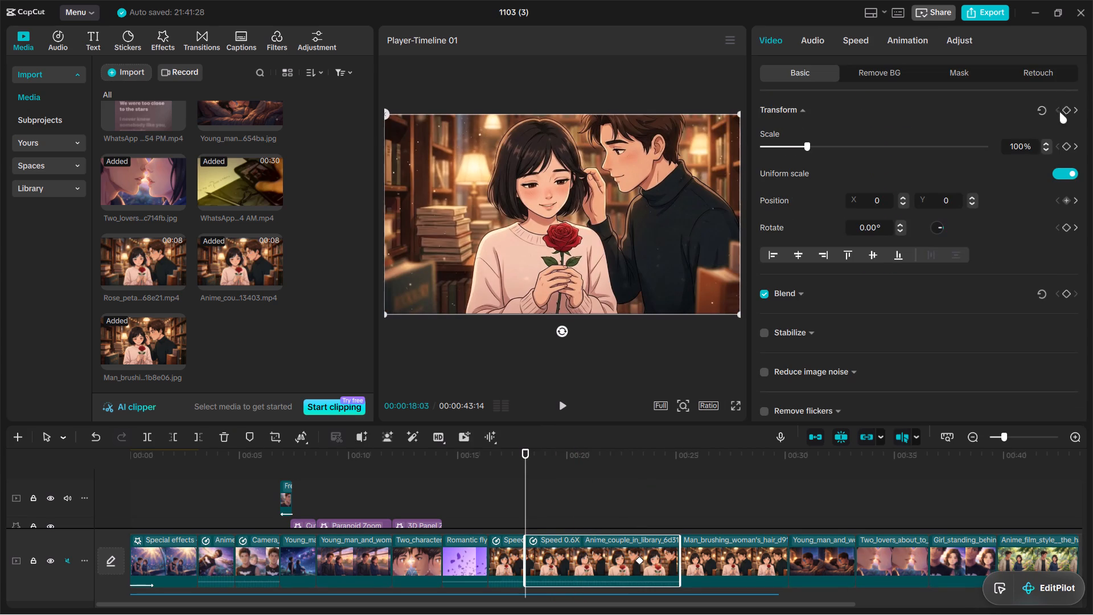
left_click(1068, 110)
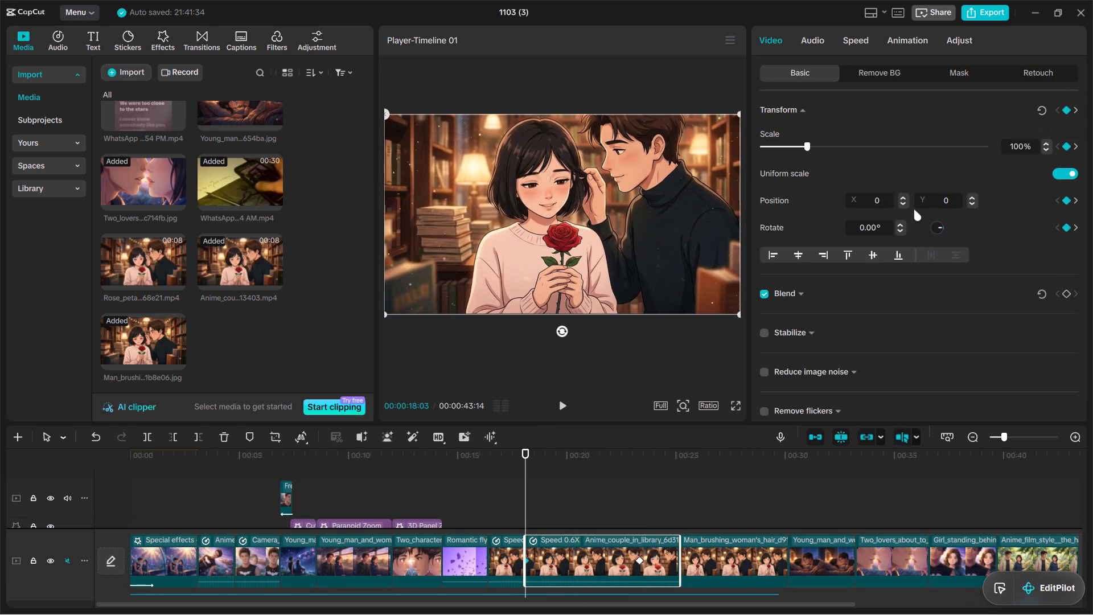
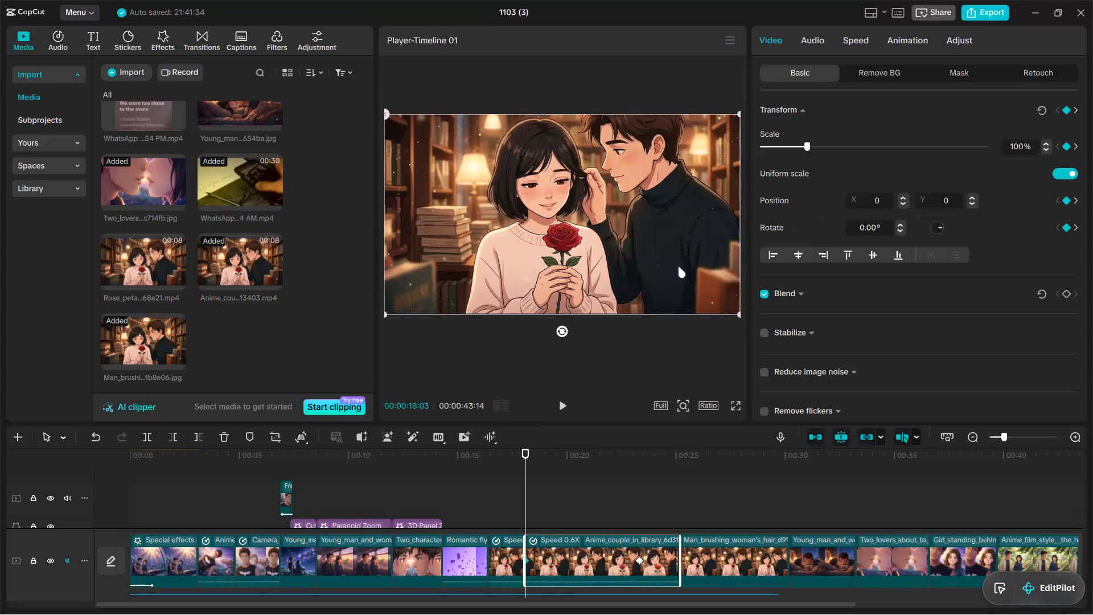
Play back the edit from the starry-sky clip, then from the timeline's start through the library-couple clips, to review the pacing.
left_click(297, 485)
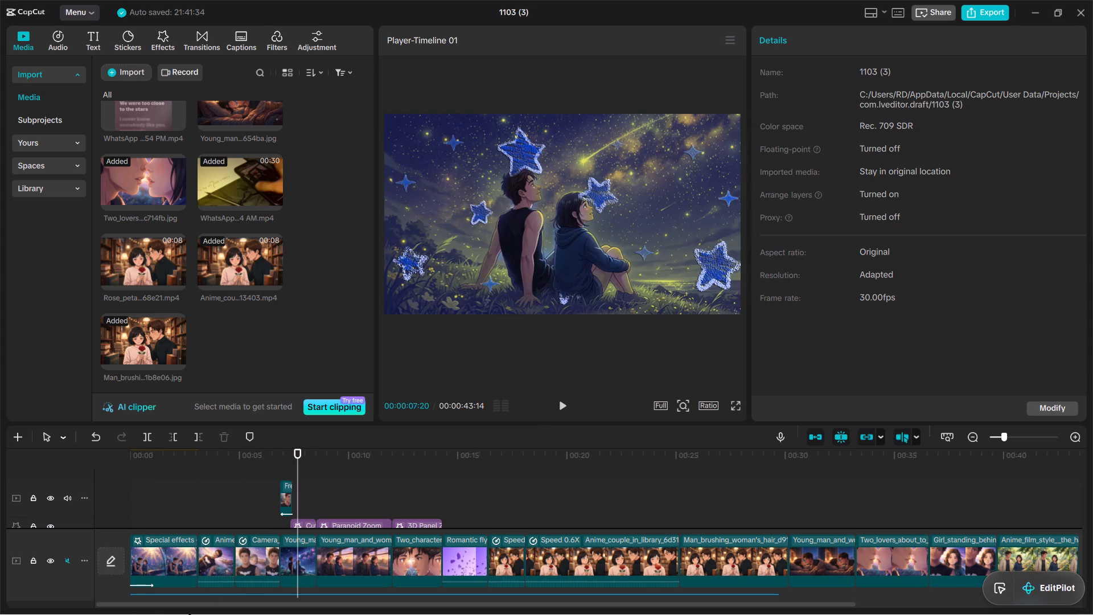
left_click(565, 411)
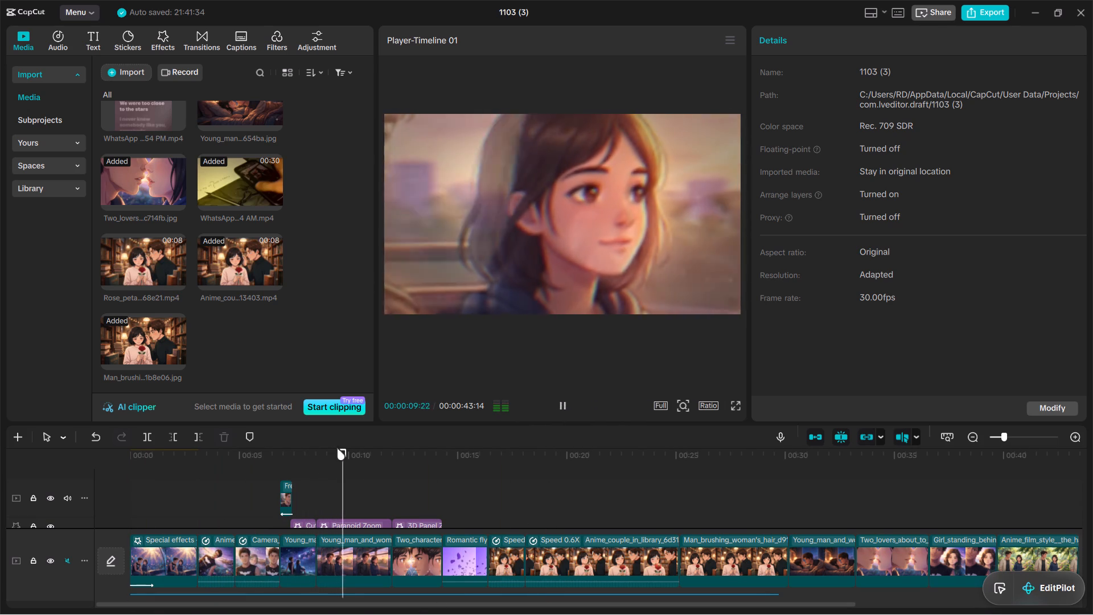
left_click_drag(348, 452, 114, 485)
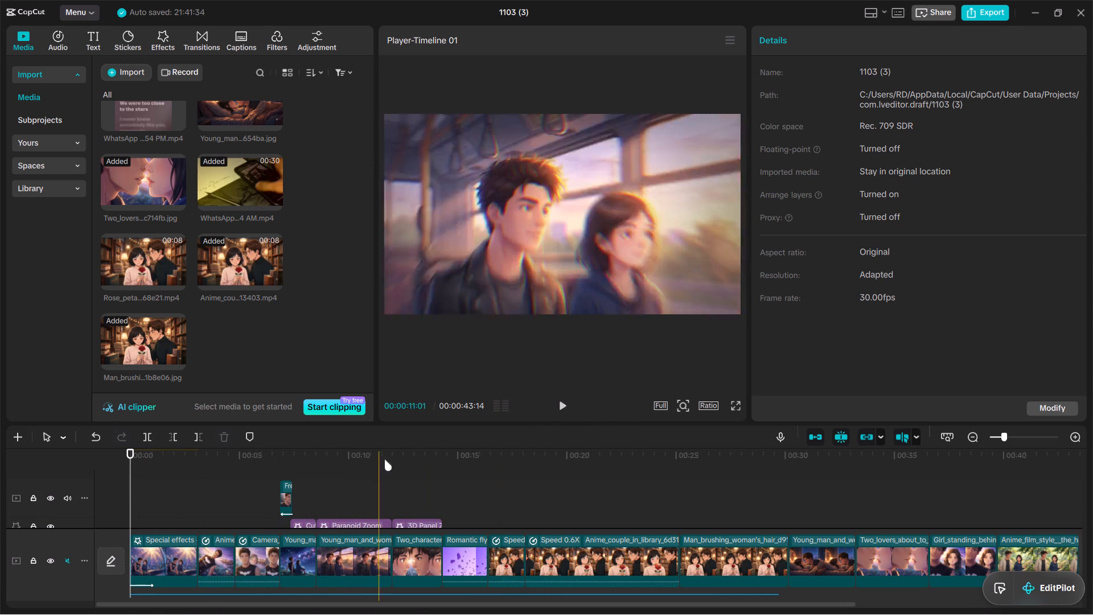
left_click(561, 405)
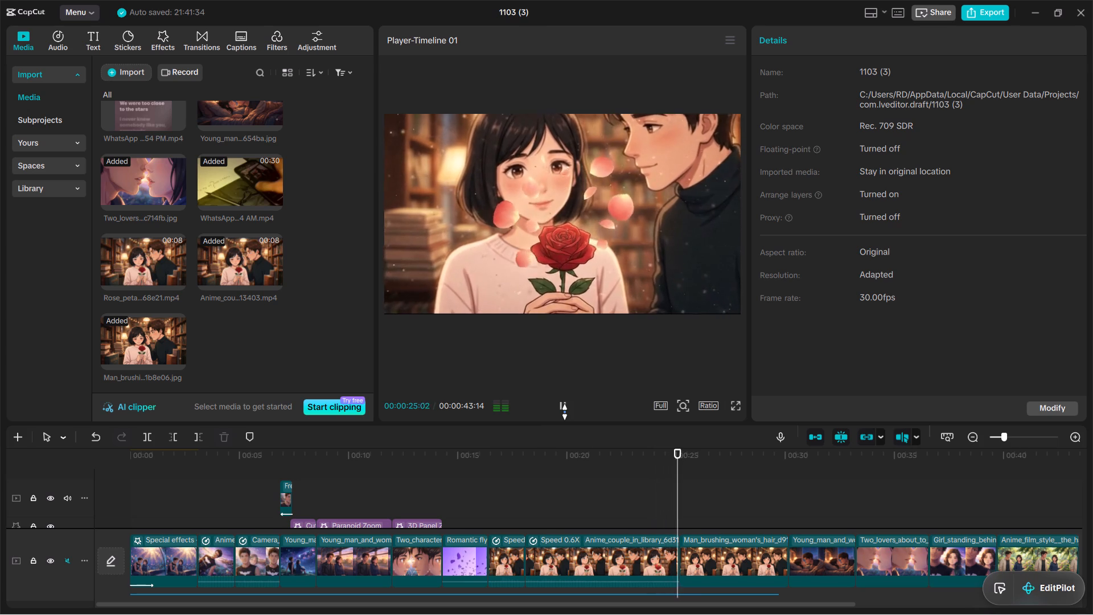
left_click(565, 412)
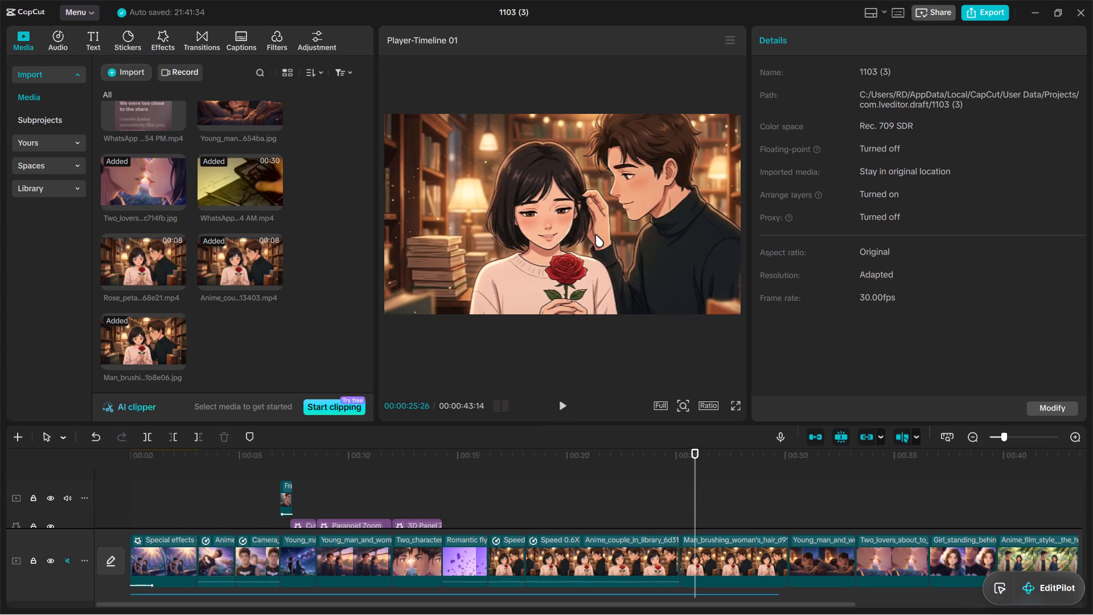
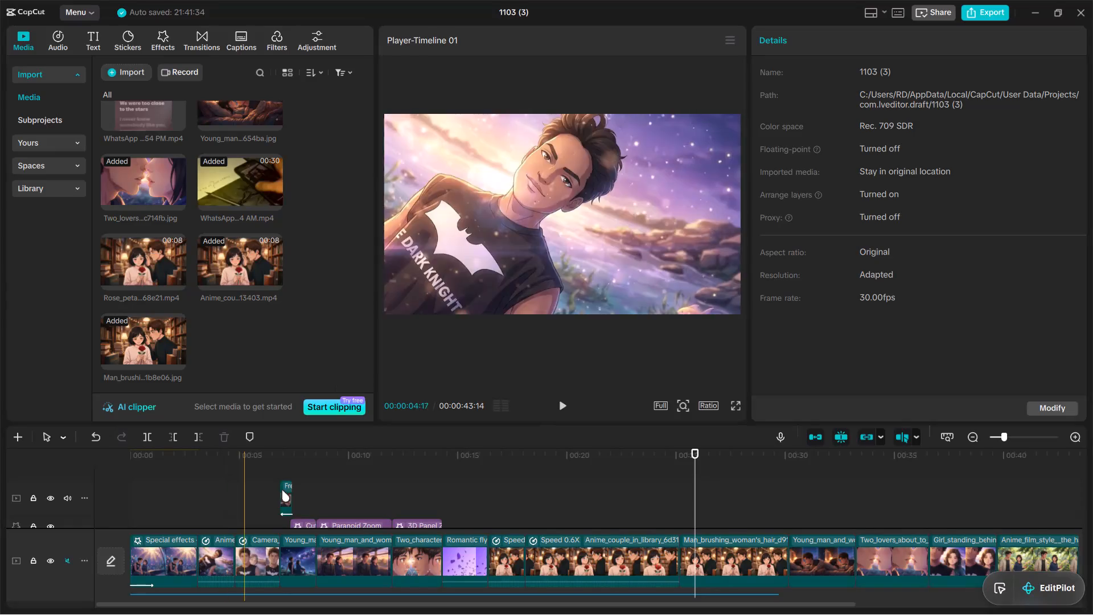
Scrub the timeline around 00:00:07:13 to 00:00:08:04 to examine the frames just after the short overlay clip.
left_click(306, 486)
left_click_drag(306, 486, 294, 491)
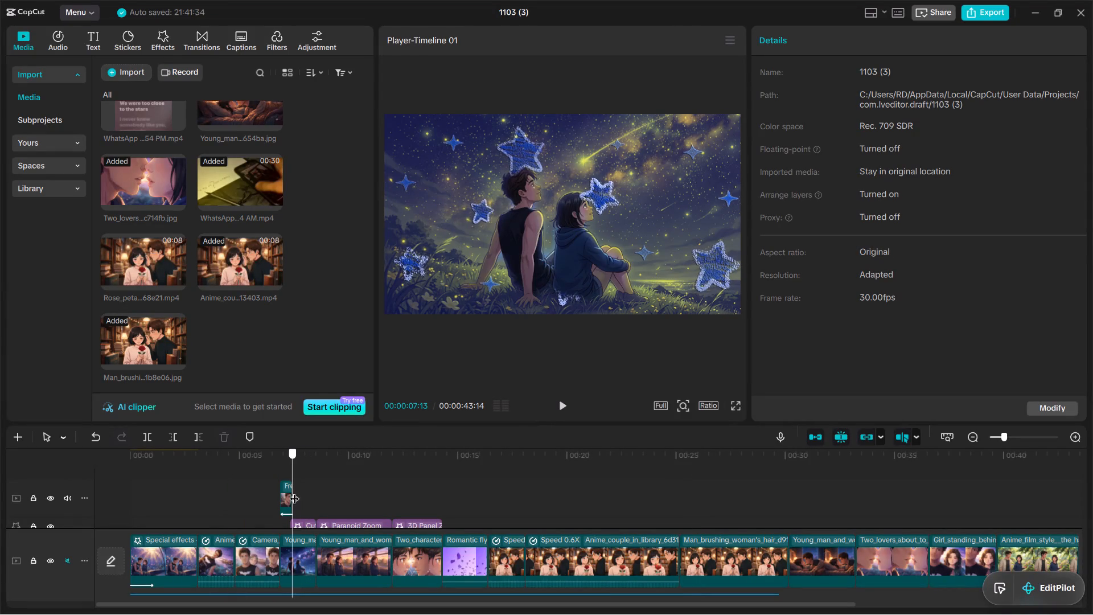
left_click_drag(294, 491, 308, 493)
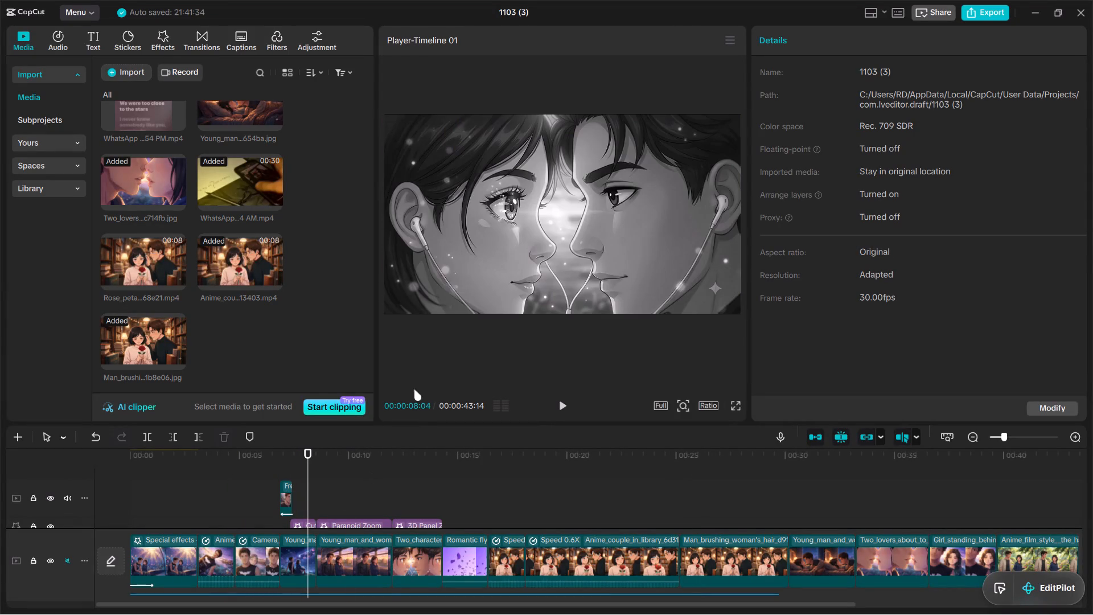